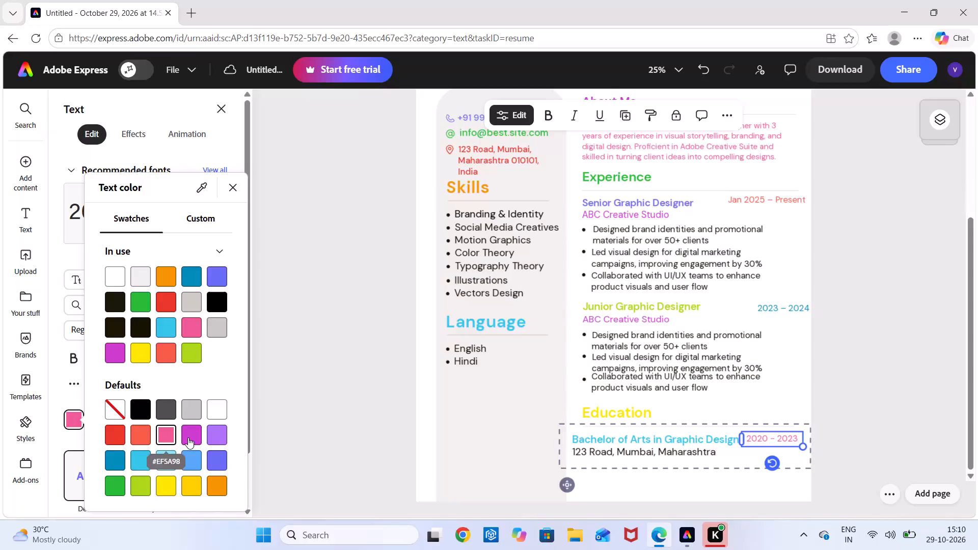
Recolour the 2020 – 2023 education date text with the default magenta-purple swatch and deselect it.
click(189, 437)
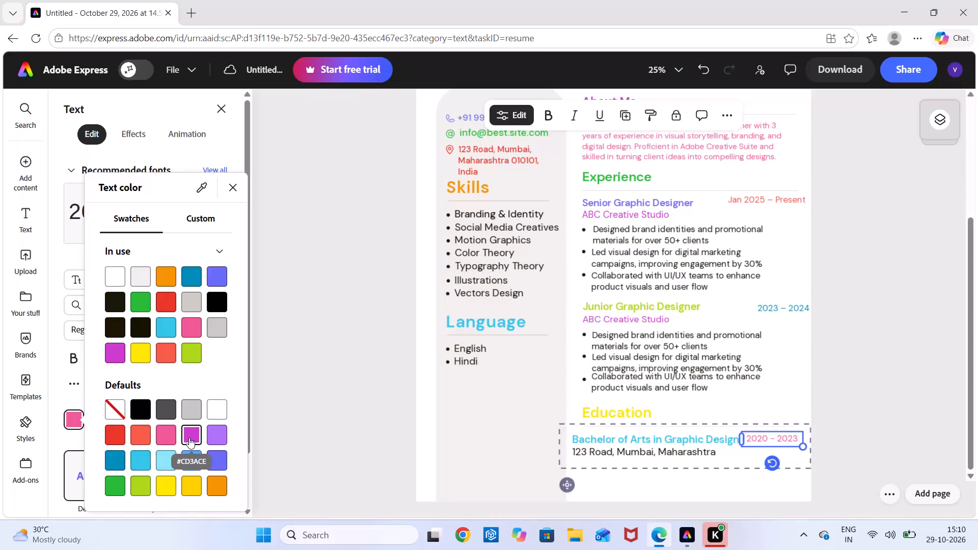
click(515, 424)
click(515, 424)
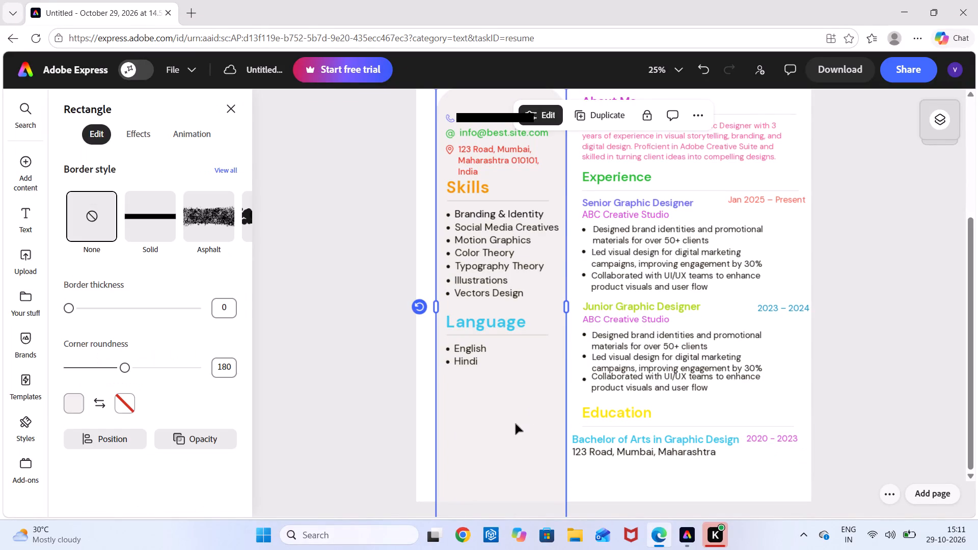
click(649, 480)
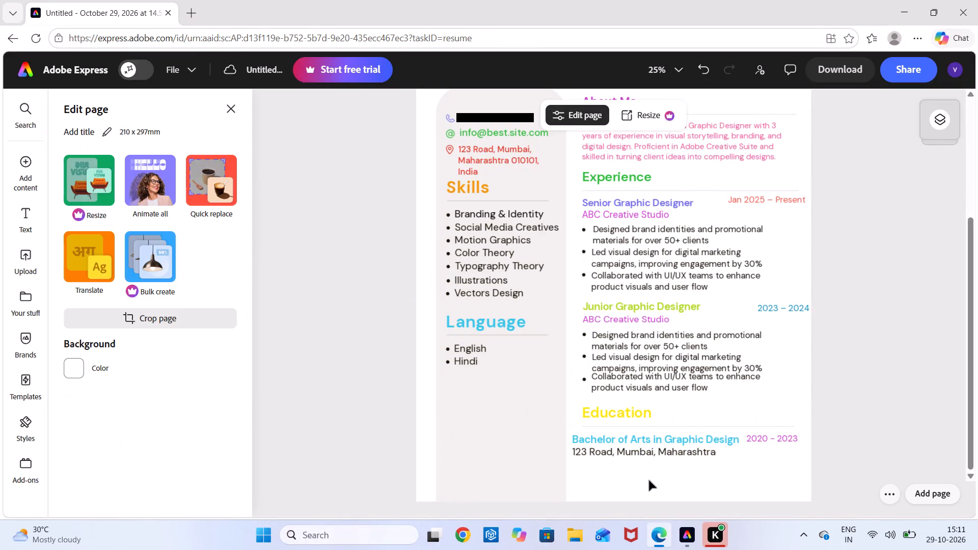
Review the recoloured résumé from the header to the Education section.
scroll(624, 395, up, 4)
scroll(624, 395, down, 3)
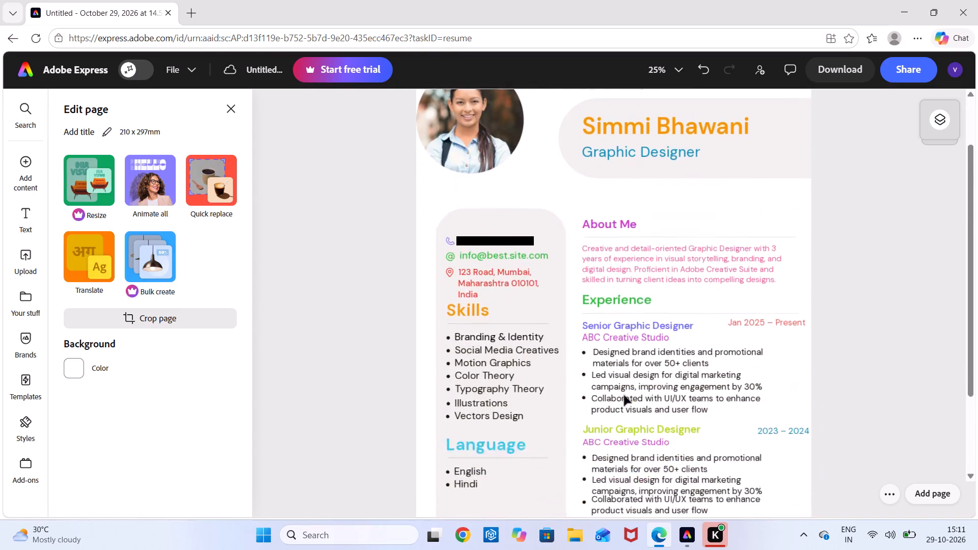
scroll(624, 395, down, 4)
scroll(624, 395, up, 2)
scroll(624, 395, down, 3)
scroll(624, 395, up, 4)
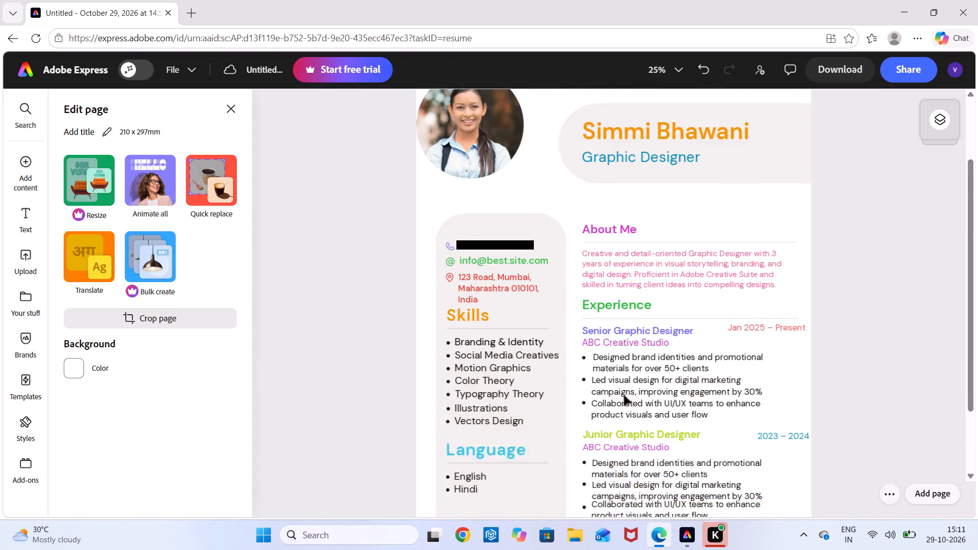
scroll(624, 395, up, 1)
scroll(624, 395, down, 2)
scroll(624, 395, up, 6)
scroll(624, 395, down, 3)
scroll(624, 395, up, 5)
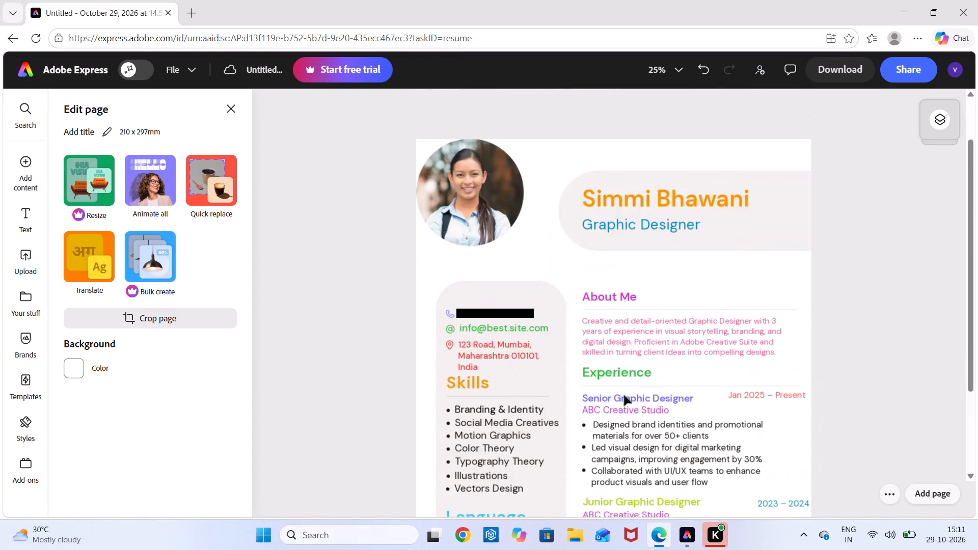
scroll(624, 395, down, 2)
scroll(624, 395, up, 2)
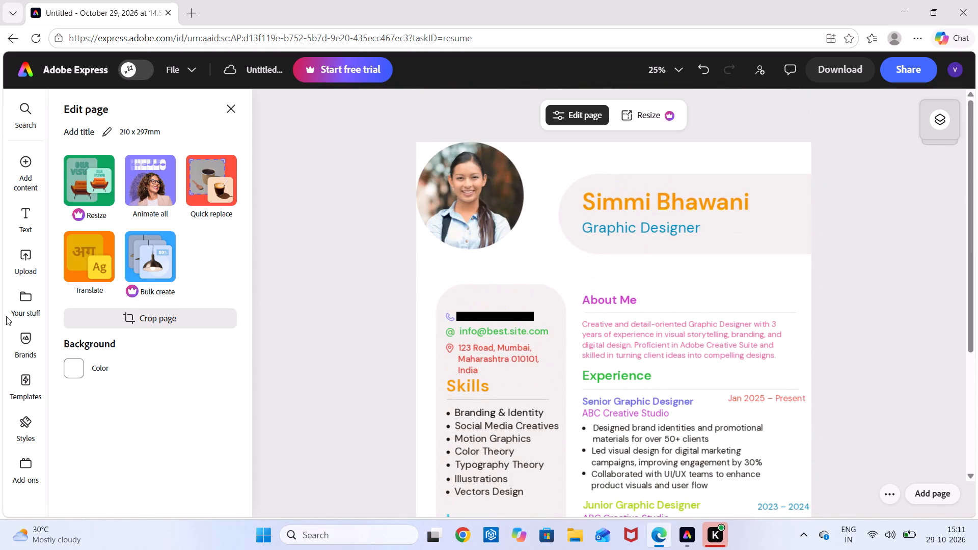
Browse the full collection of recently used templates and close it.
click(32, 370)
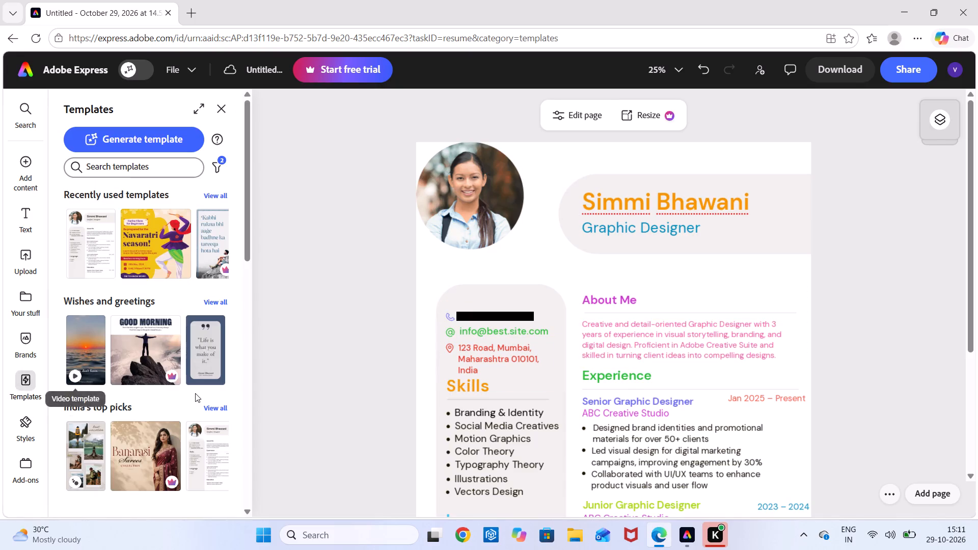
click(215, 193)
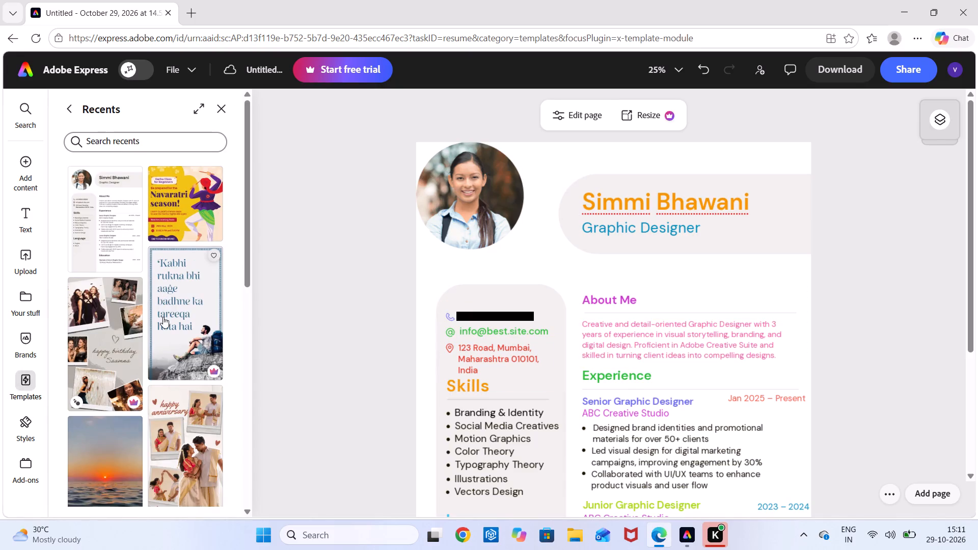
scroll(163, 317, down, 7)
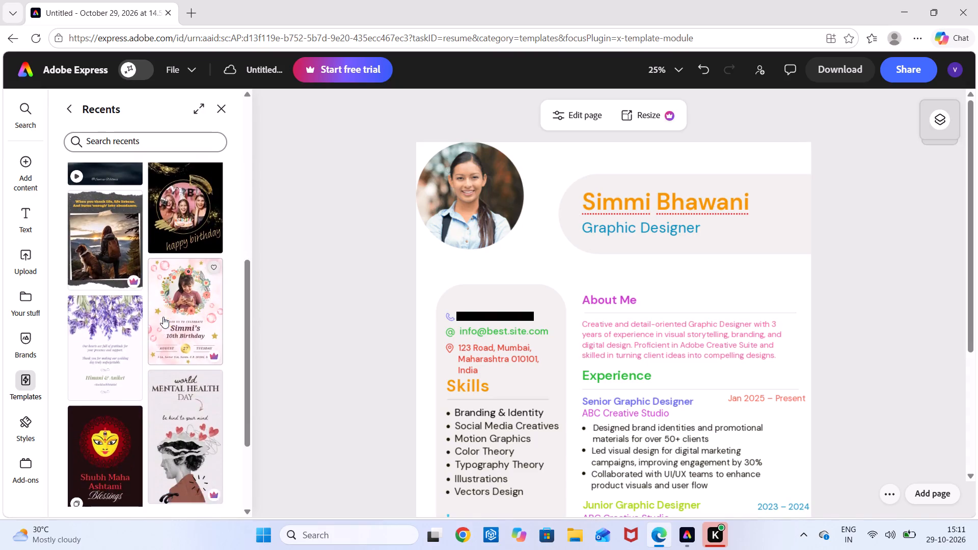
scroll(163, 317, down, 3)
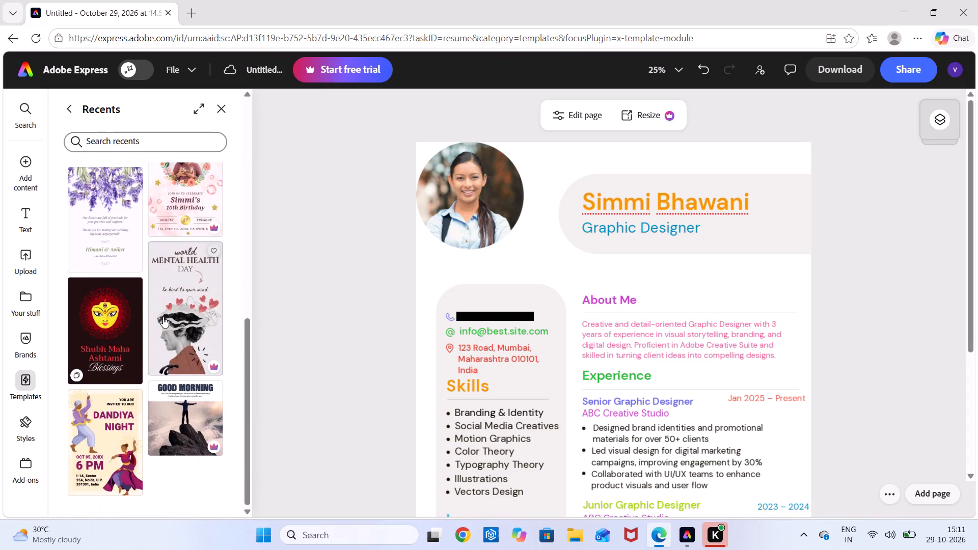
scroll(163, 317, down, 1)
scroll(163, 317, up, 1)
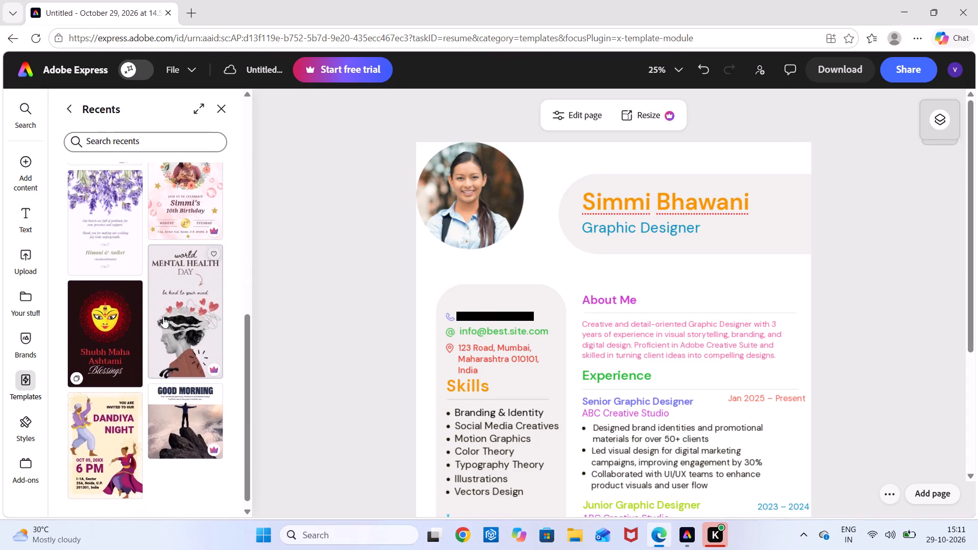
scroll(163, 317, up, 5)
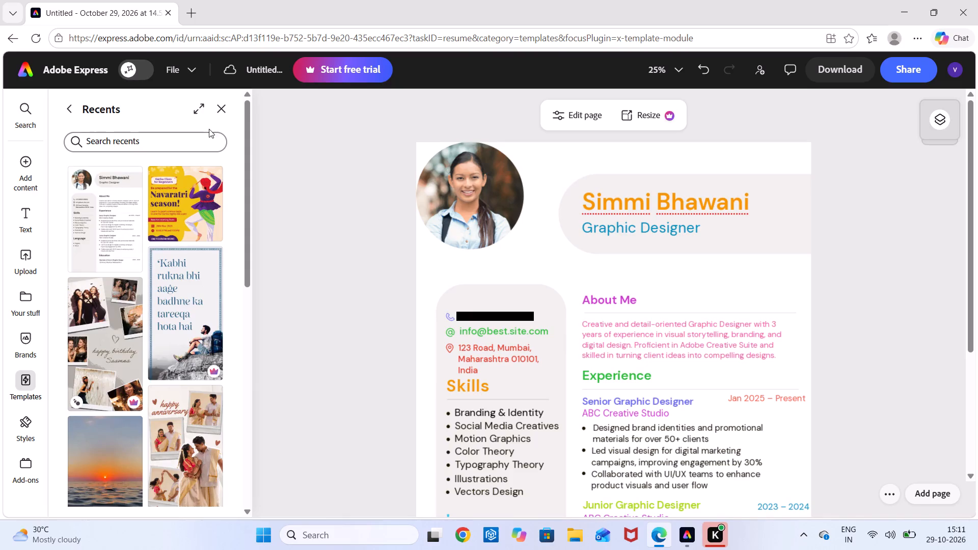
click(222, 113)
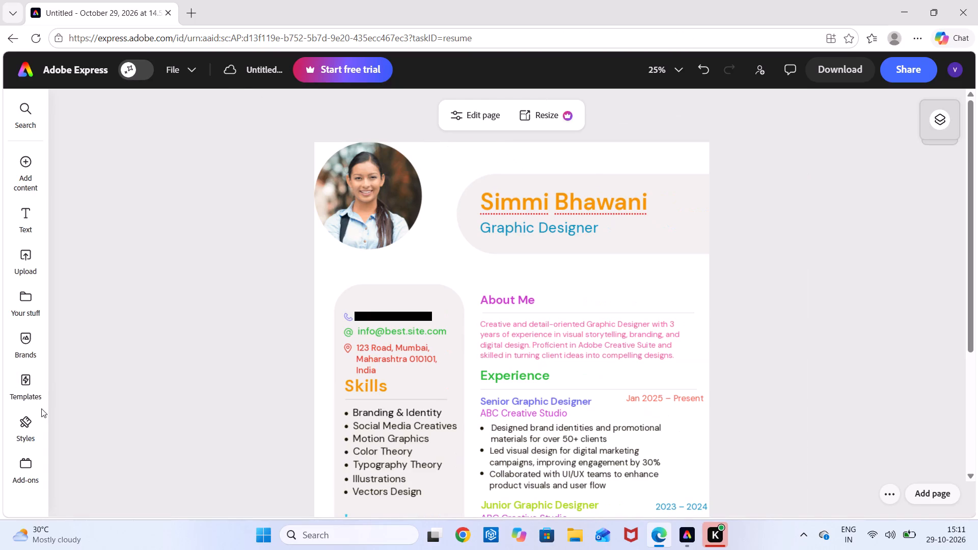
Search the templates for "job".
click(21, 389)
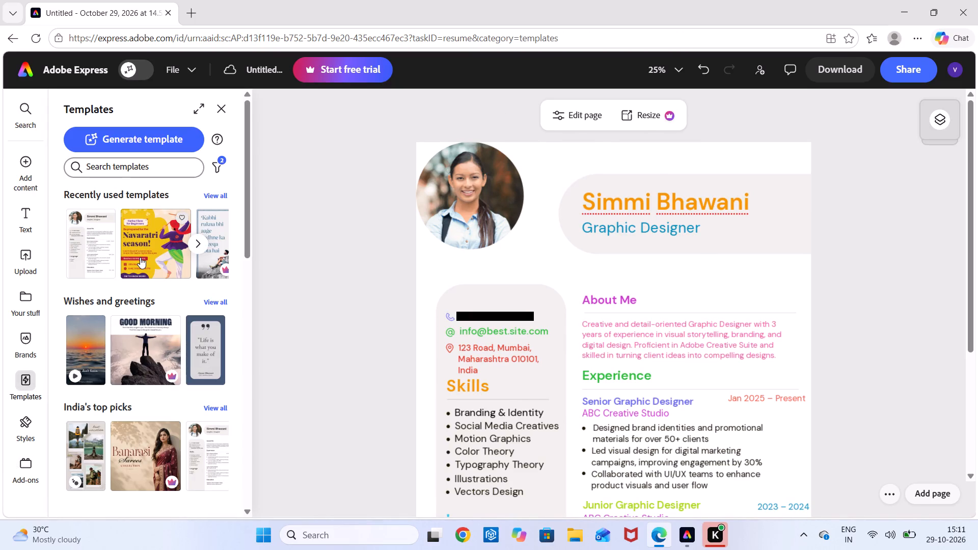
scroll(140, 257, left, 4)
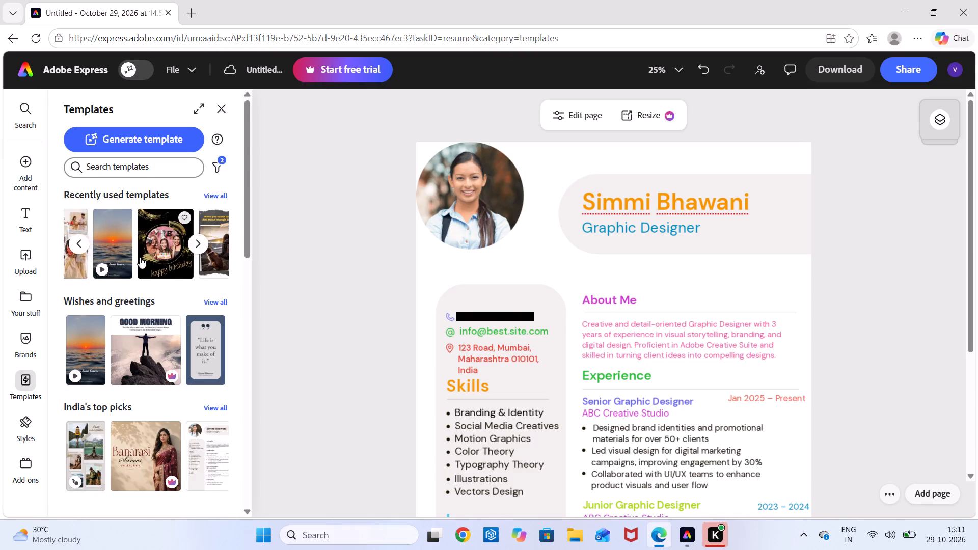
scroll(140, 257, left, 2)
click(178, 168)
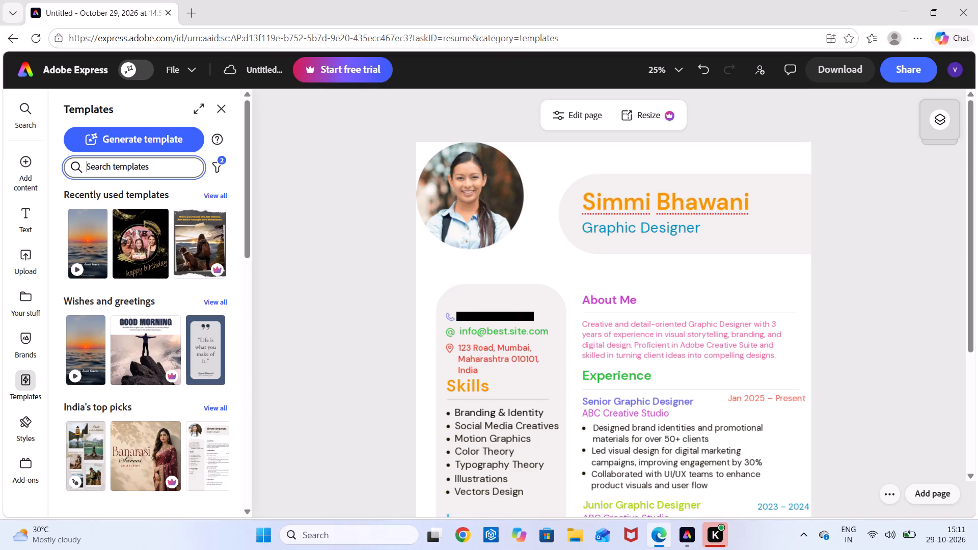
text(jo)
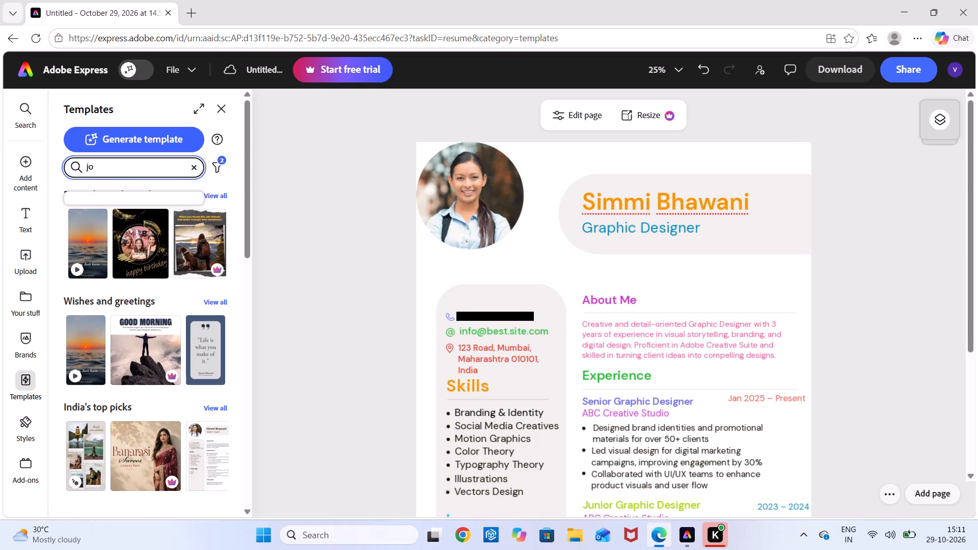
text(b)
key(space)
key(Return)
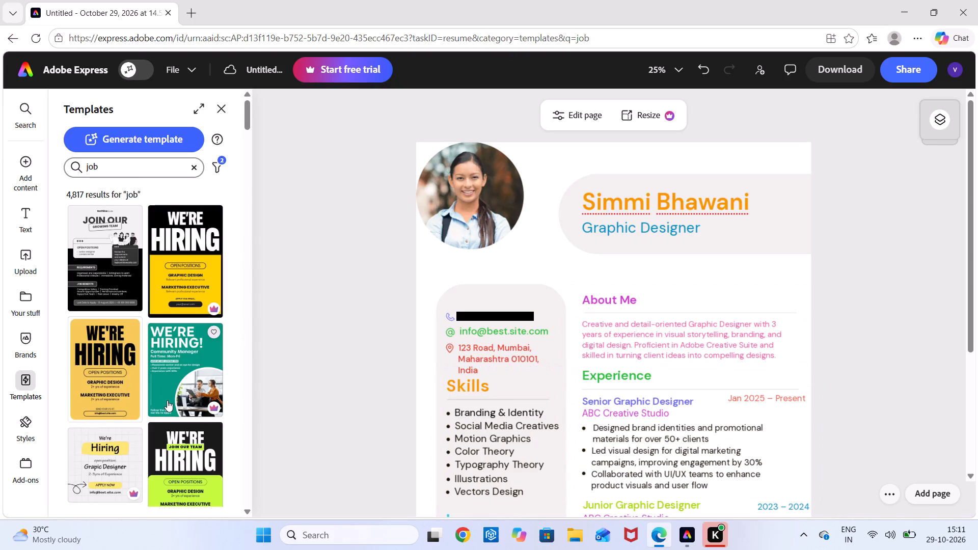
Look through the job template results for a suitable design.
scroll(167, 400, down, 11)
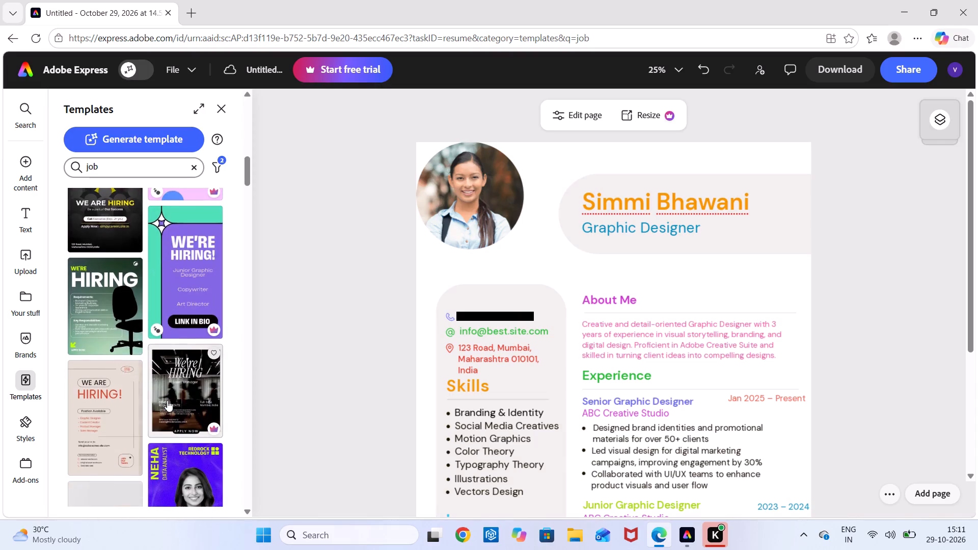
scroll(167, 400, down, 3)
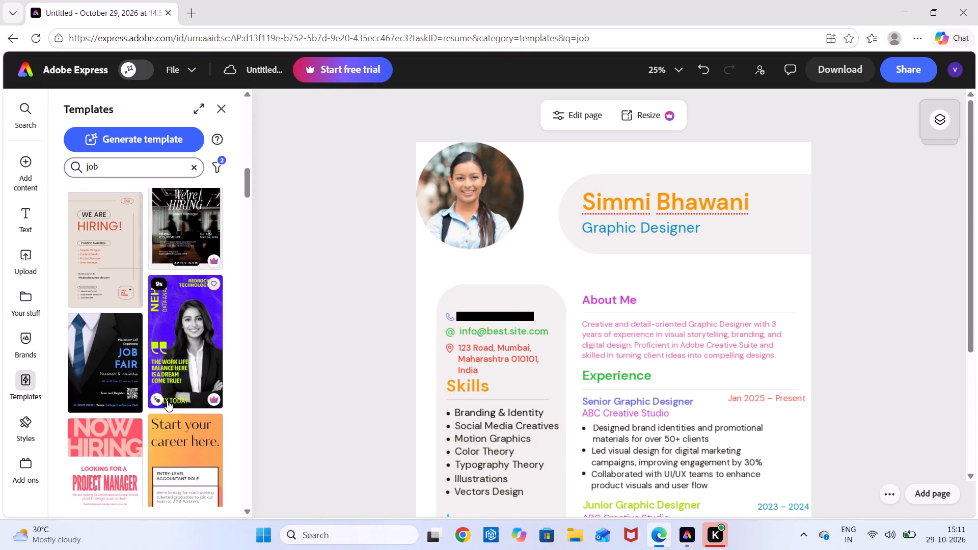
scroll(167, 400, down, 3)
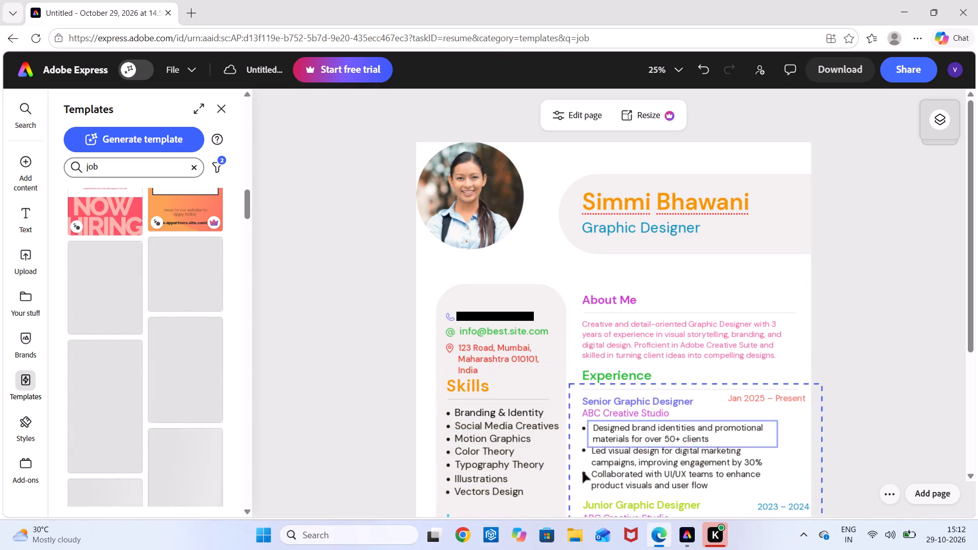
scroll(167, 354, up, 4)
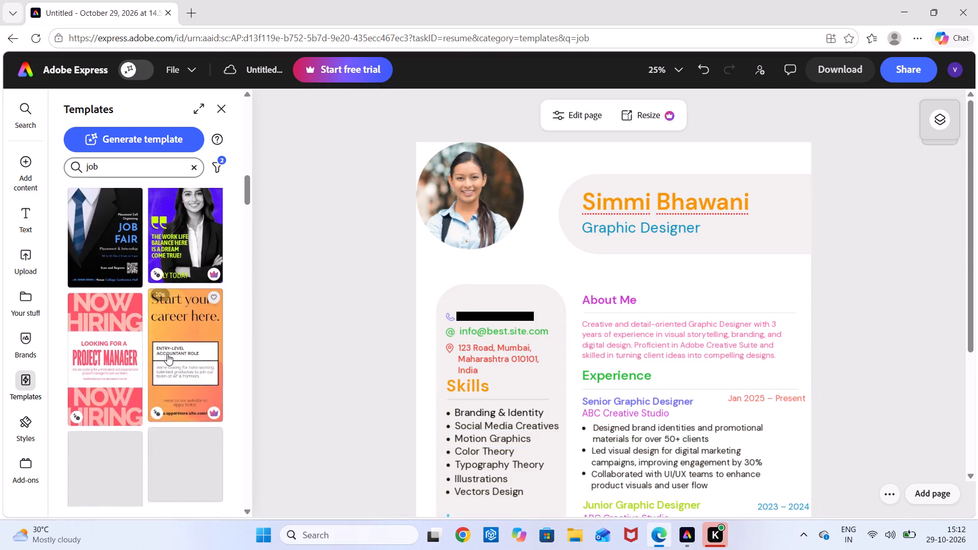
scroll(167, 354, up, 4)
scroll(167, 354, down, 4)
scroll(167, 354, up, 1)
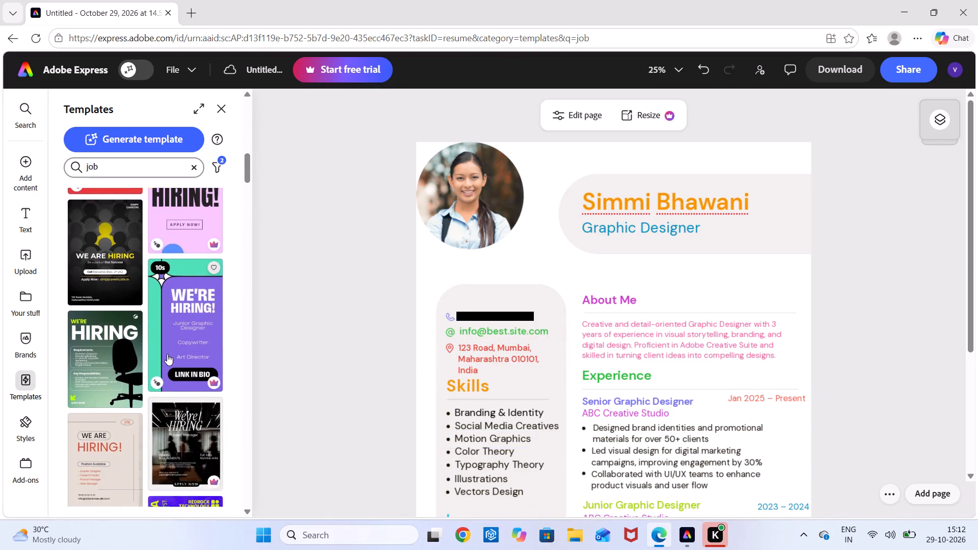
scroll(167, 354, up, 6)
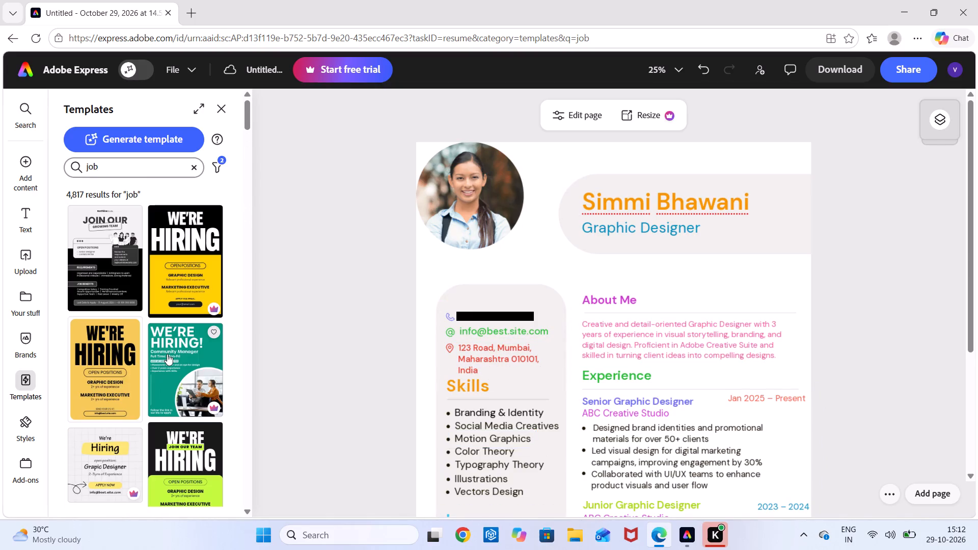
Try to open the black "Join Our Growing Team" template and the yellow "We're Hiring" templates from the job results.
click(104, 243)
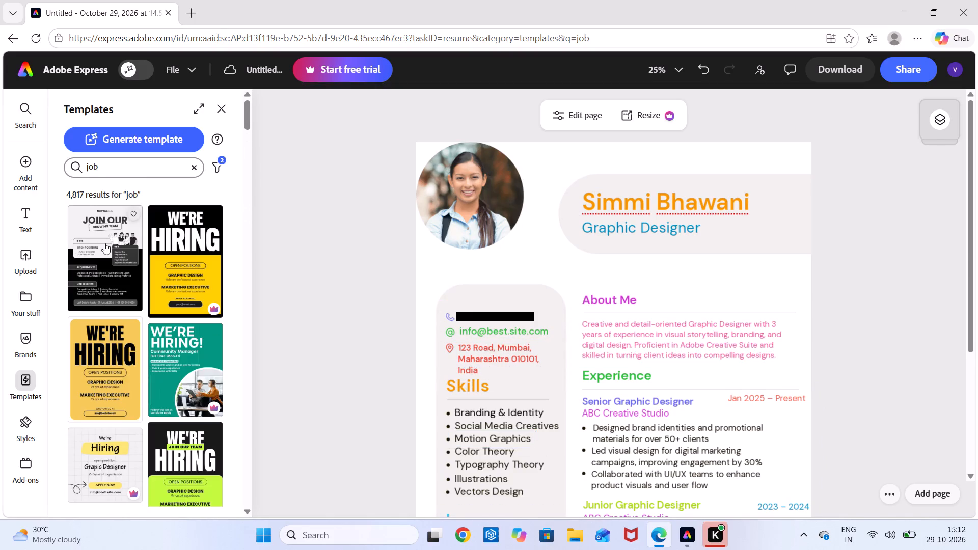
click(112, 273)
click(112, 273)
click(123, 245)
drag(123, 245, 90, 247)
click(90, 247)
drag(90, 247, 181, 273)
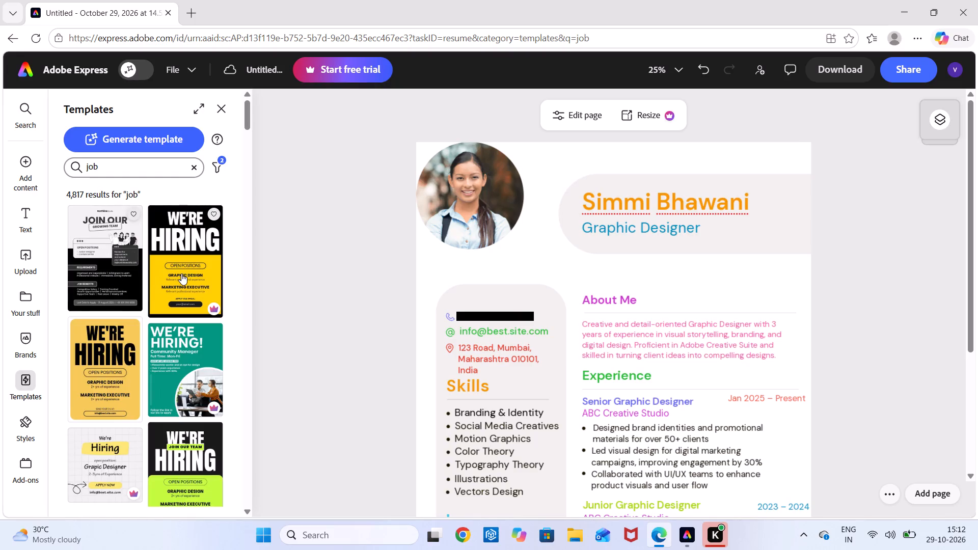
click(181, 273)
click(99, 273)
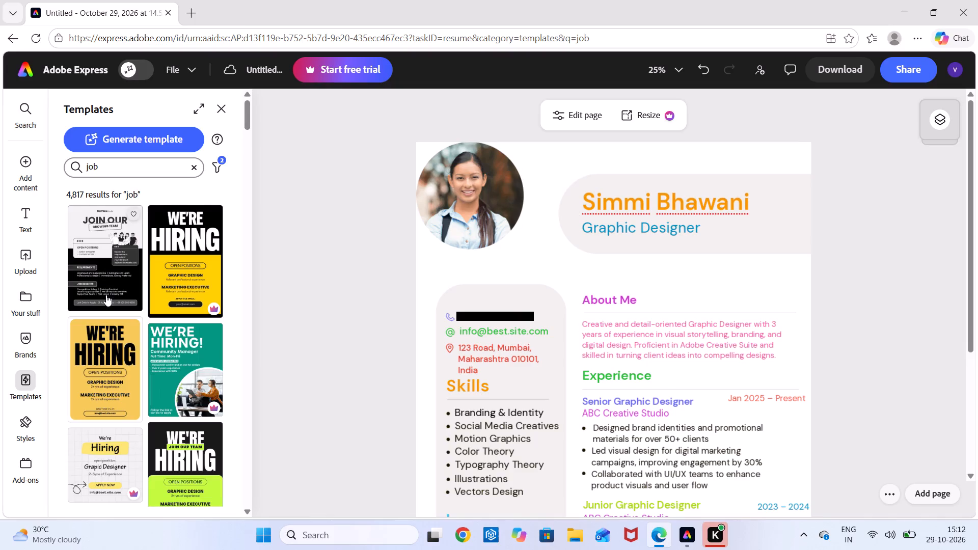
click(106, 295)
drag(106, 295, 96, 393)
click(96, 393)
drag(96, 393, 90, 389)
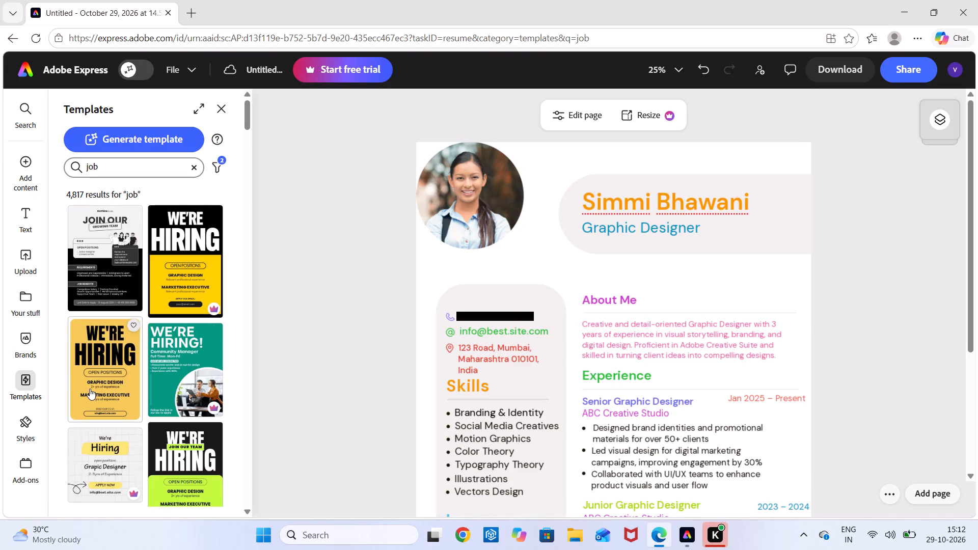
Reload the resume project page in the browser.
click(33, 35)
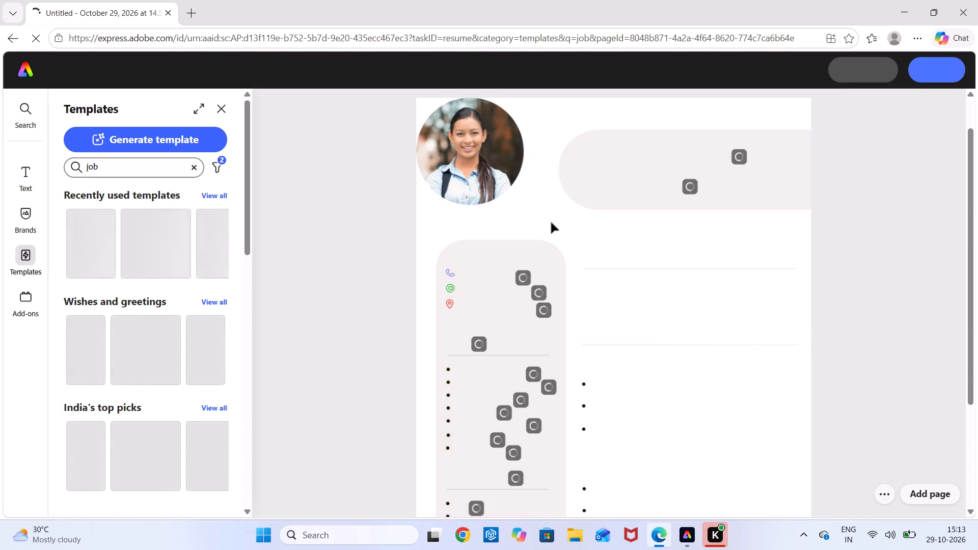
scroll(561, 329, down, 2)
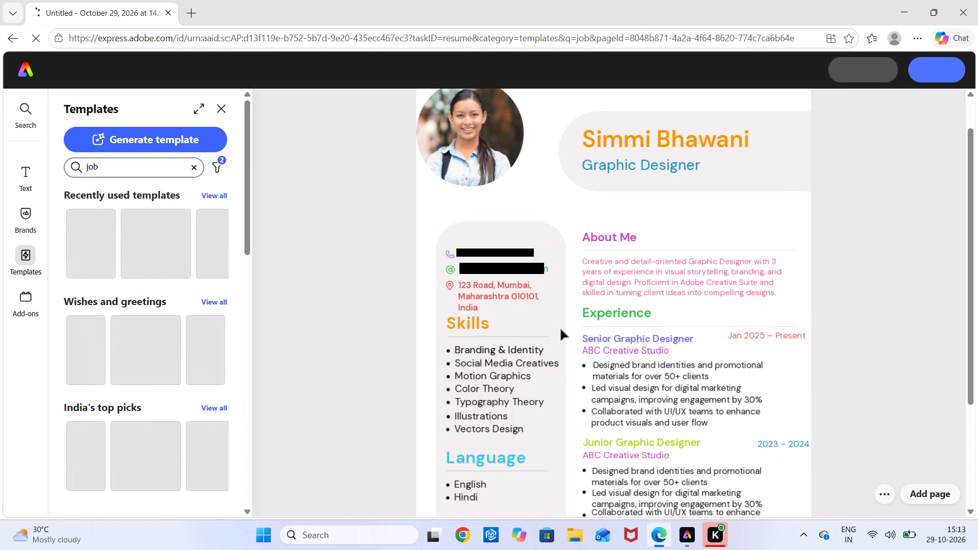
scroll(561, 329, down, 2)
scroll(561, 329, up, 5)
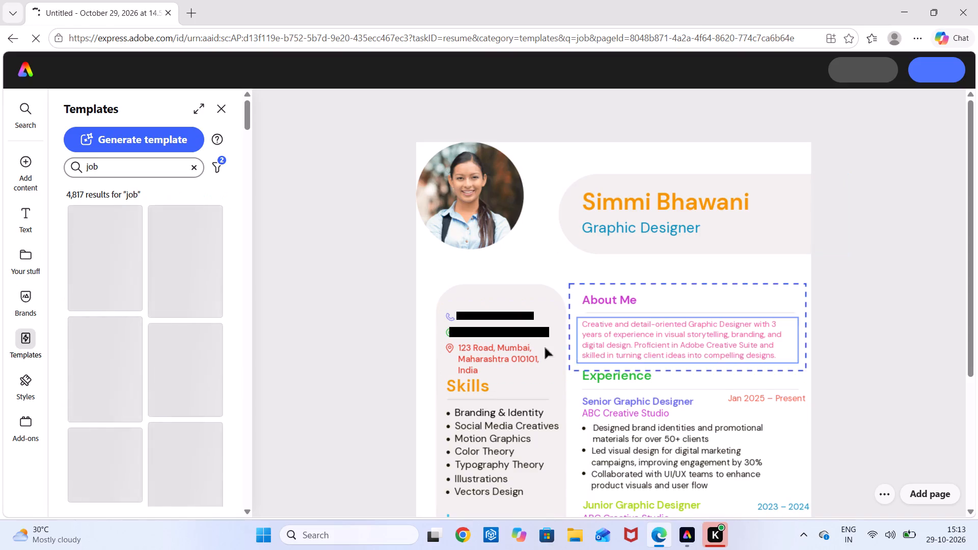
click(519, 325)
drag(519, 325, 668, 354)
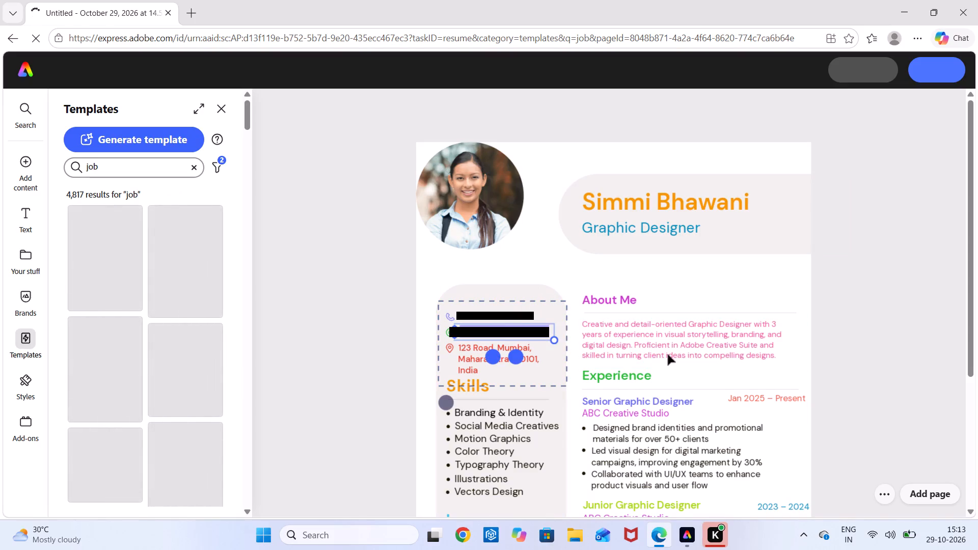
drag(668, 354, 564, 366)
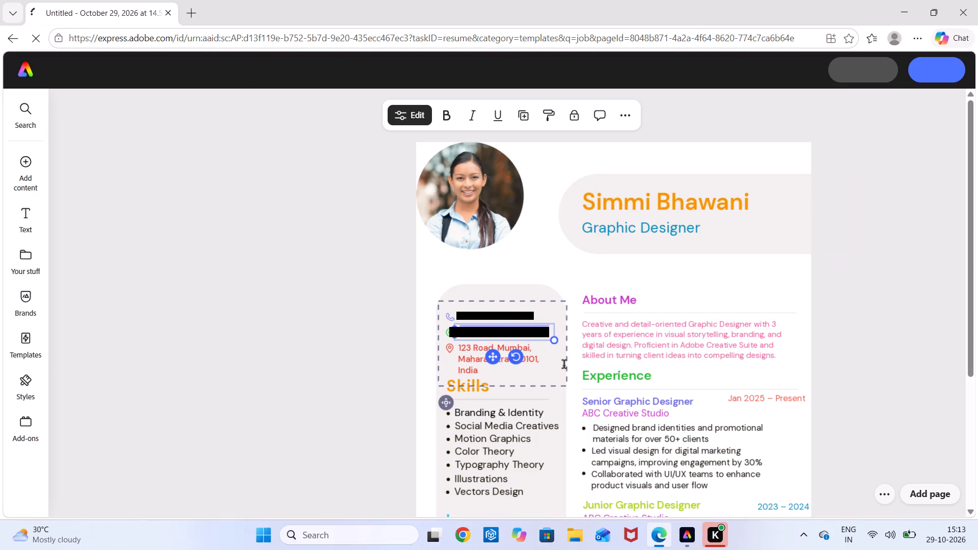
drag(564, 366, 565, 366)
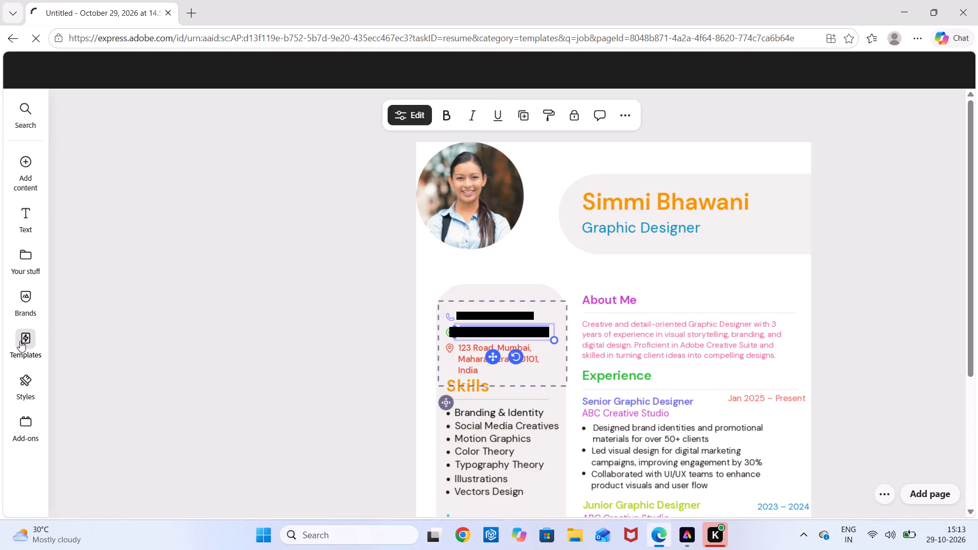
Bring back the template search results for "job" beside the resume page.
click(20, 341)
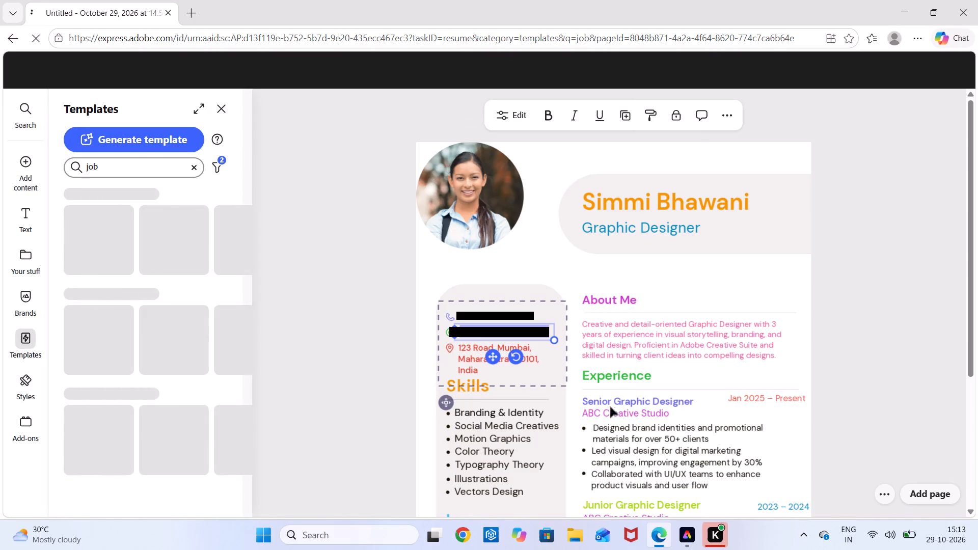
scroll(615, 419, down, 2)
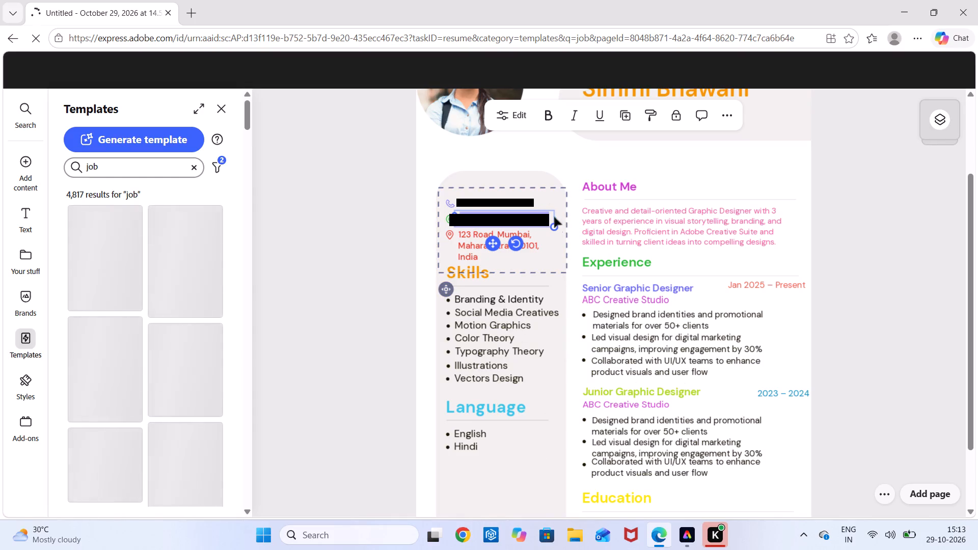
click(545, 240)
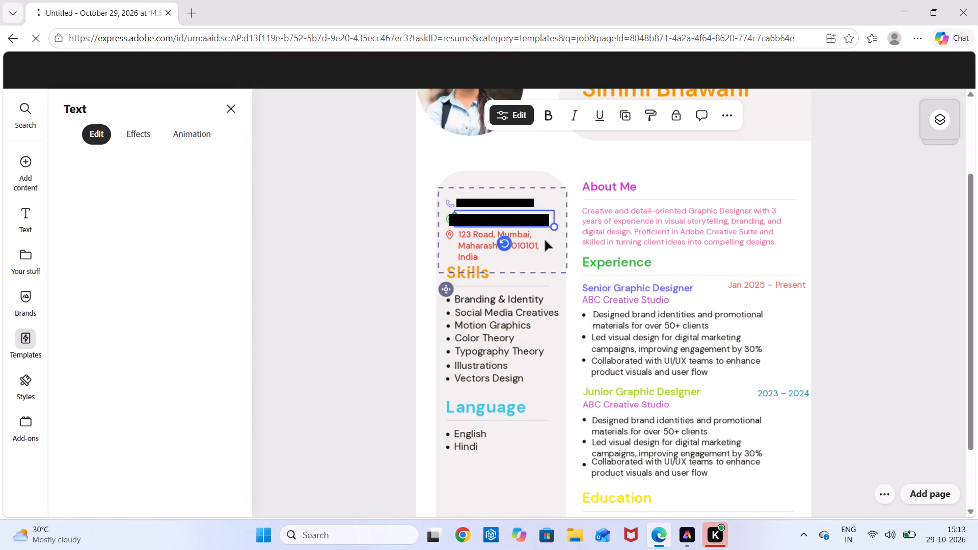
click(521, 516)
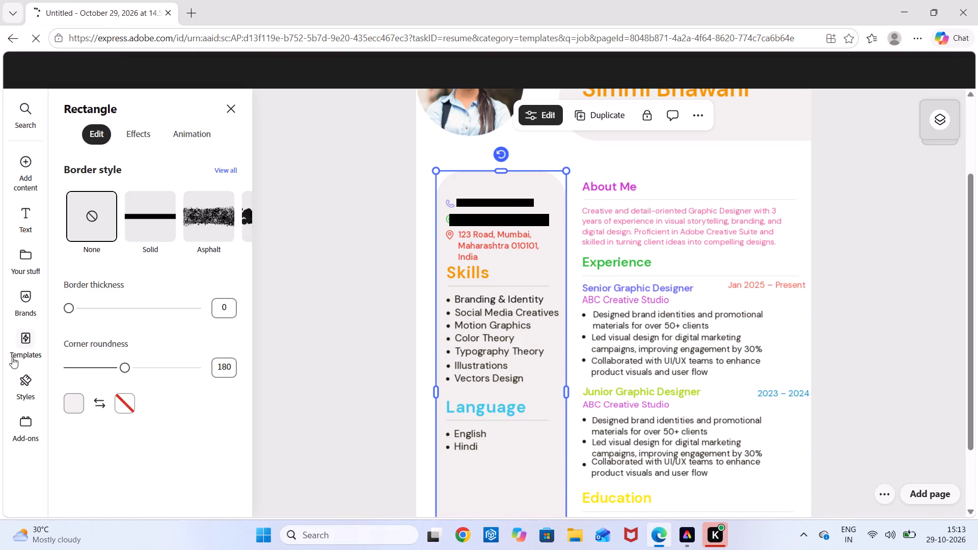
click(18, 349)
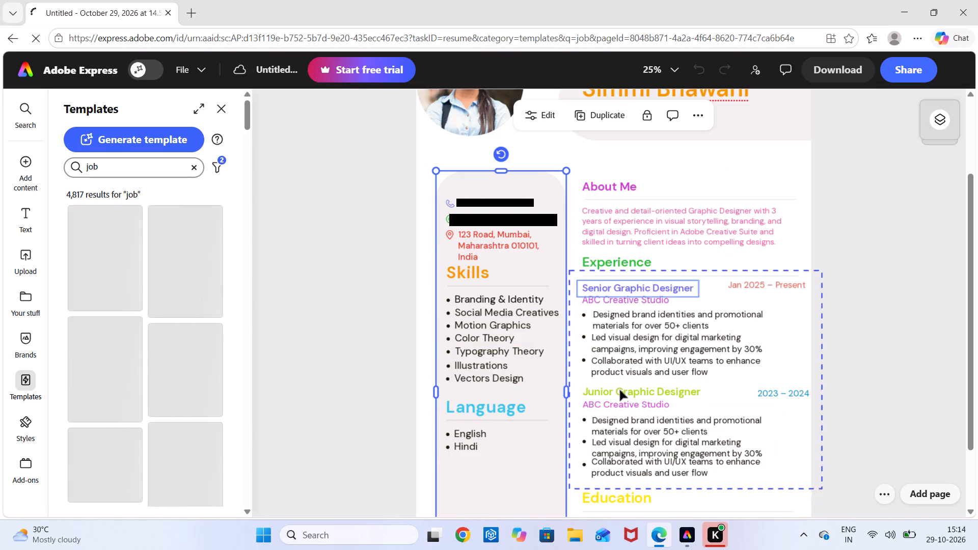
Replace the template search term with "job description" and run the search.
click(127, 179)
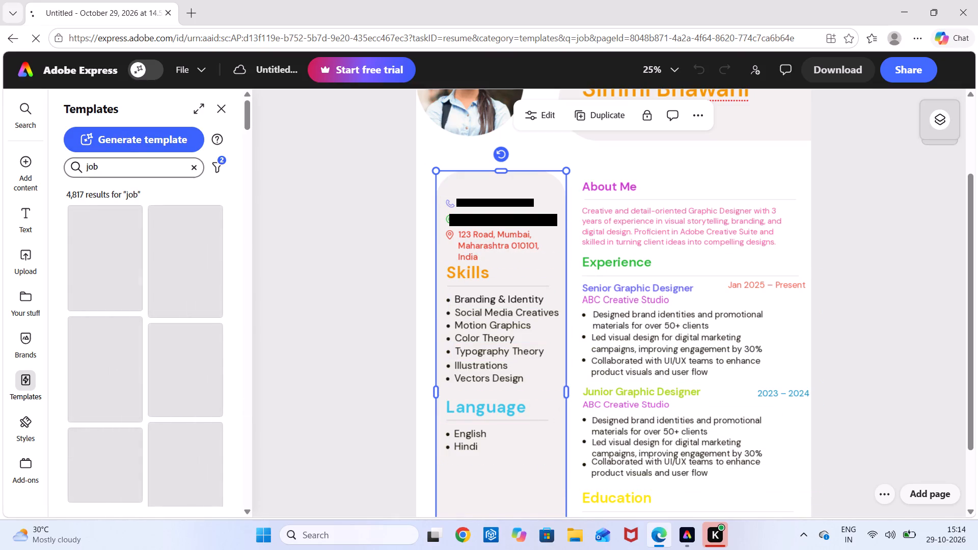
drag(133, 178, 133, 174)
click(133, 174)
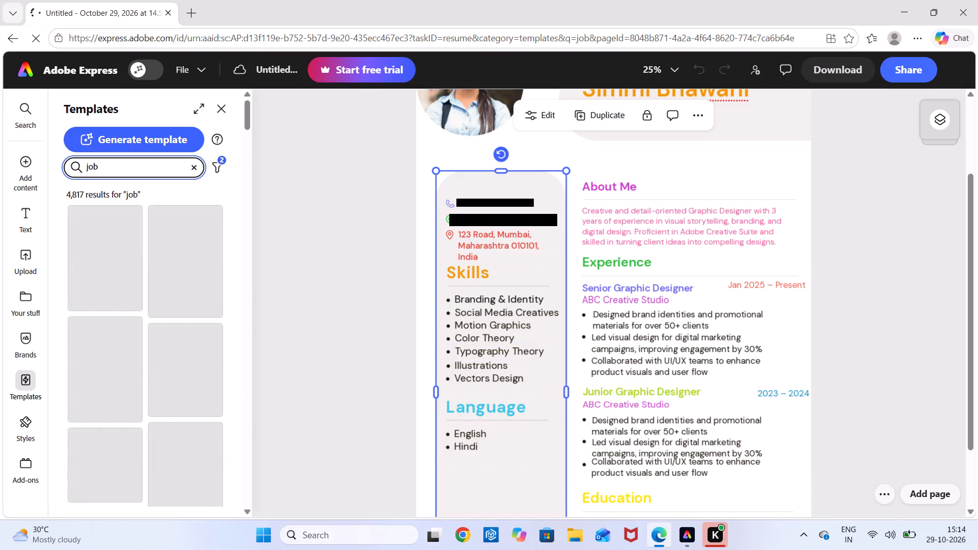
key(BackSpace)
key(BackSpace)
key(BackSpace)
key(BackSpace)
key(BackSpace)
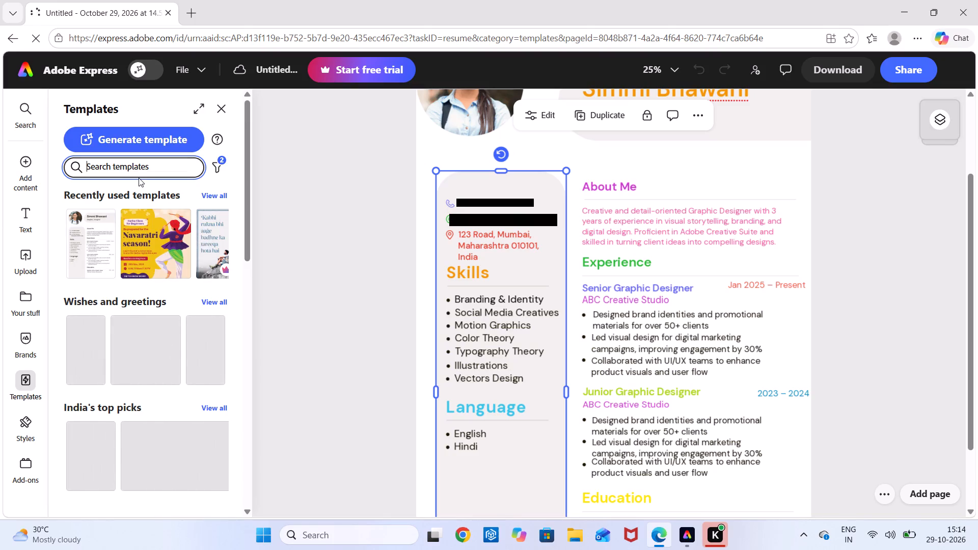
text(jo)
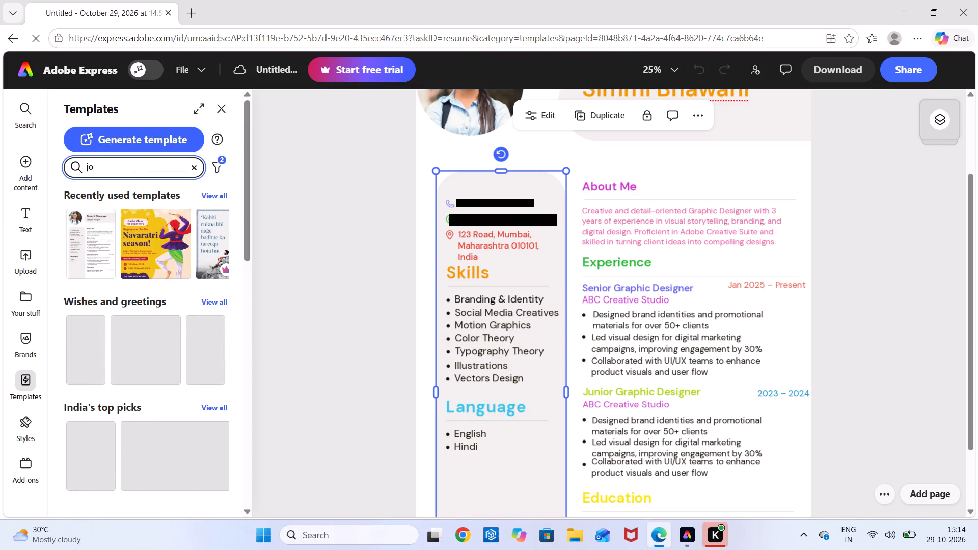
text(b s)
key(BackSpace)
text(de)
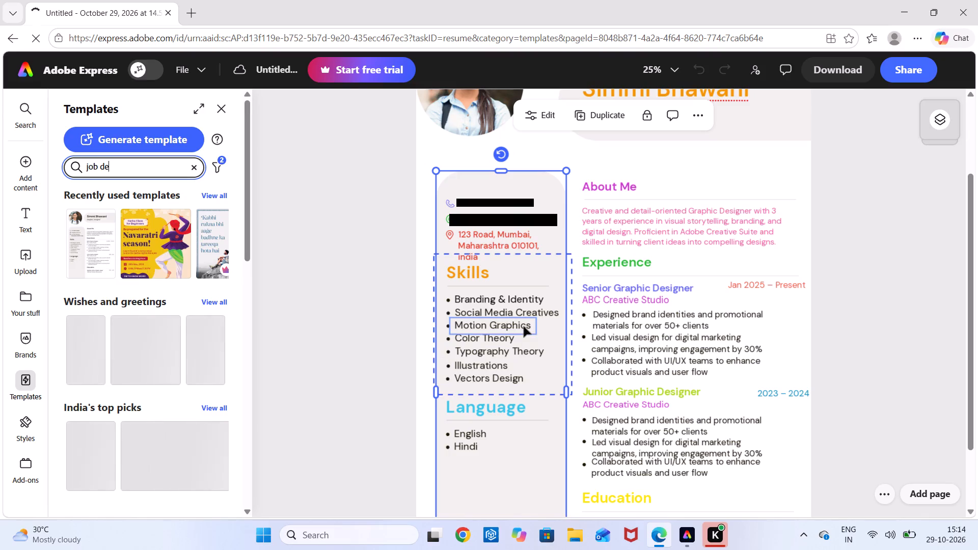
text(scr)
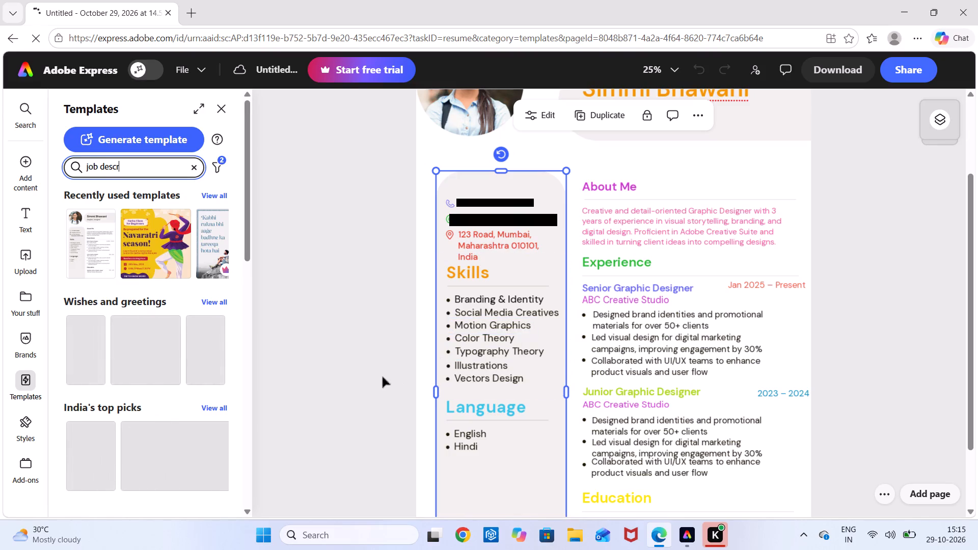
key(BackSpace)
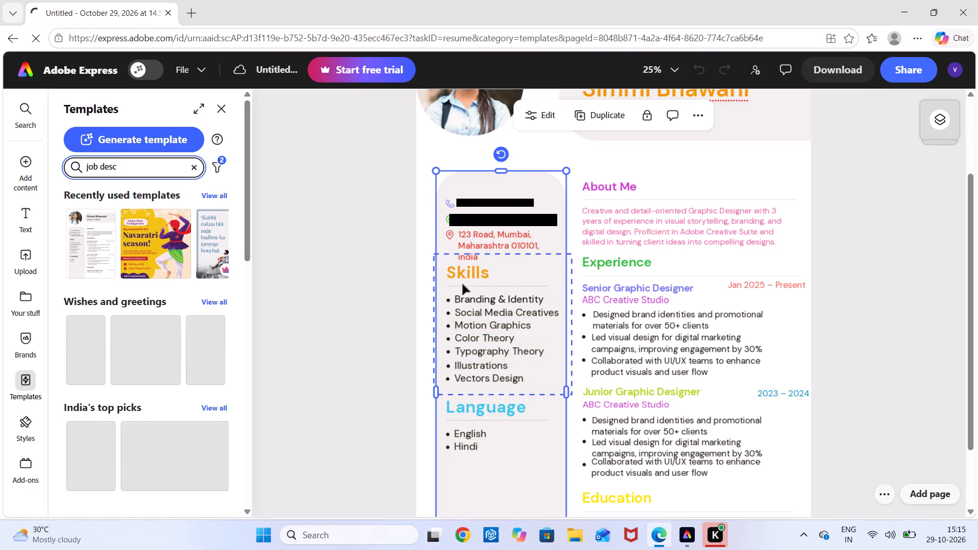
text(rip[tion)
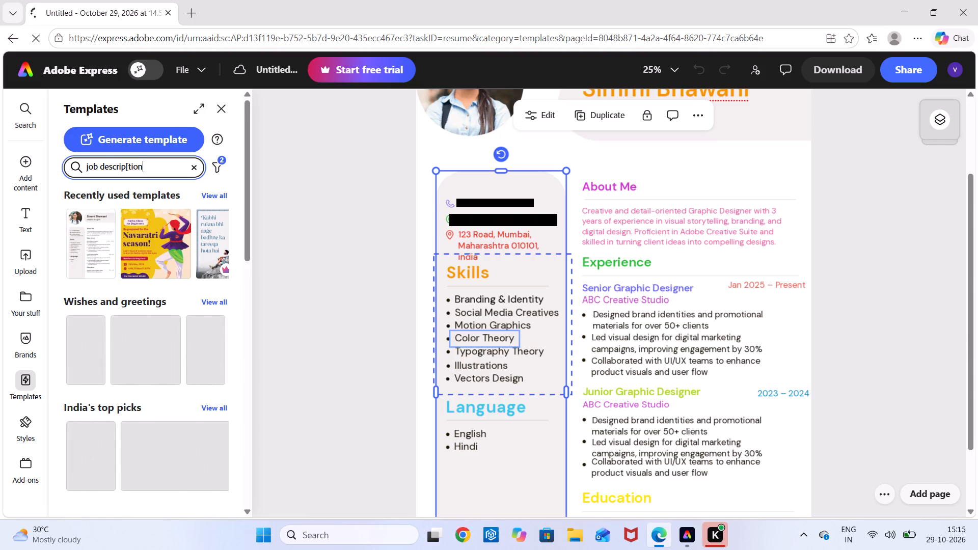
click(127, 166)
key(BackSpace)
key(backslash)
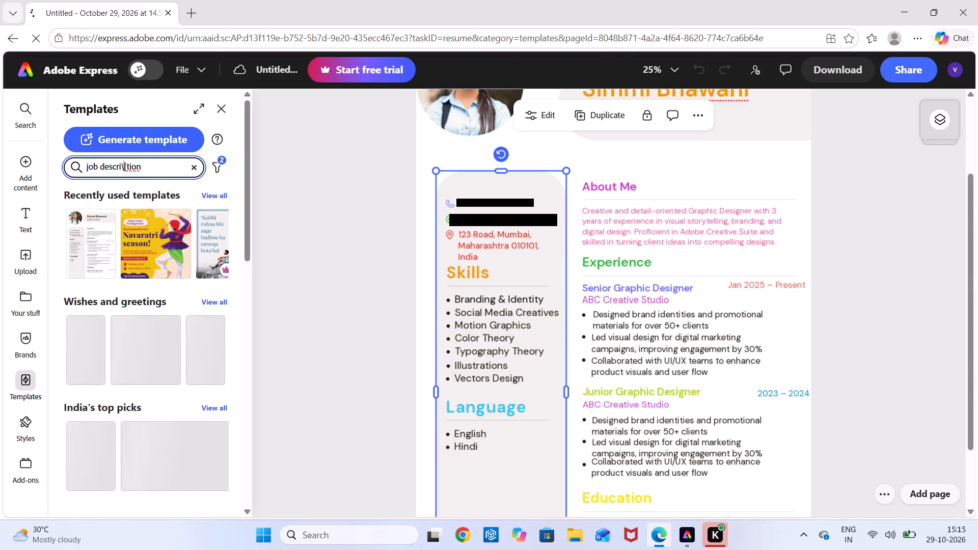
click(152, 172)
key(BackSpace)
key(BackSpace)
key(BackSpace)
key(BackSpace)
key(BackSpace)
key(BackSpace)
key(BackSpace)
key(BackSpace)
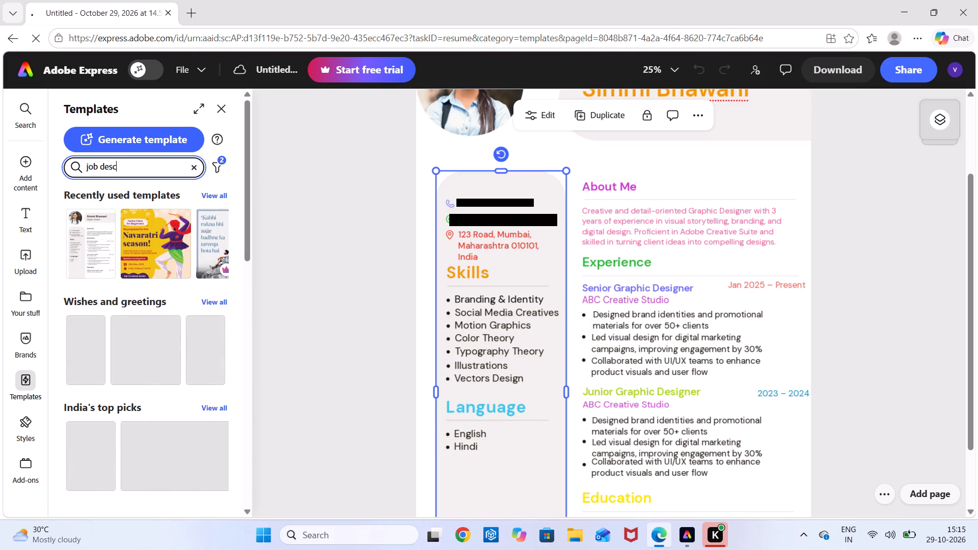
text(ription)
key(Return)
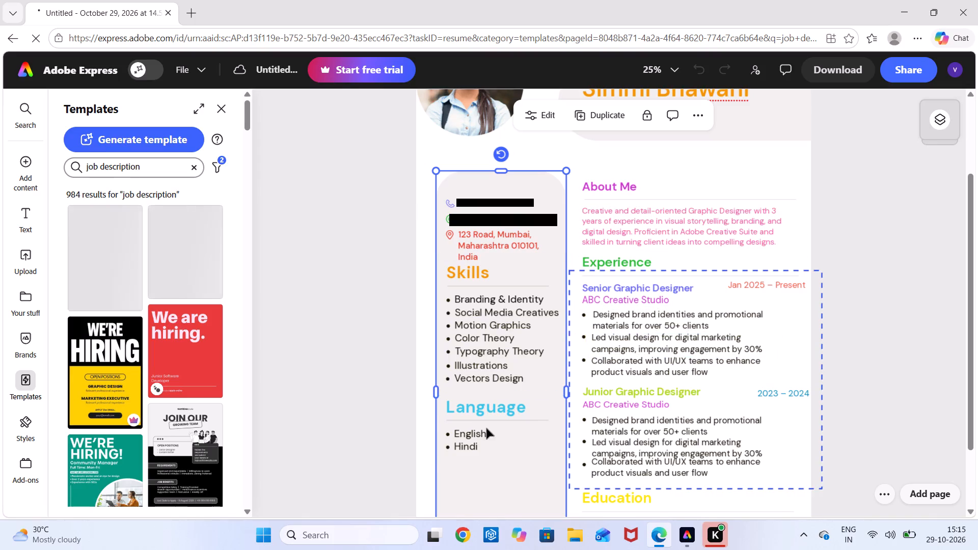
Start a new file from the Black & Grey Hiring Poster template.
click(188, 453)
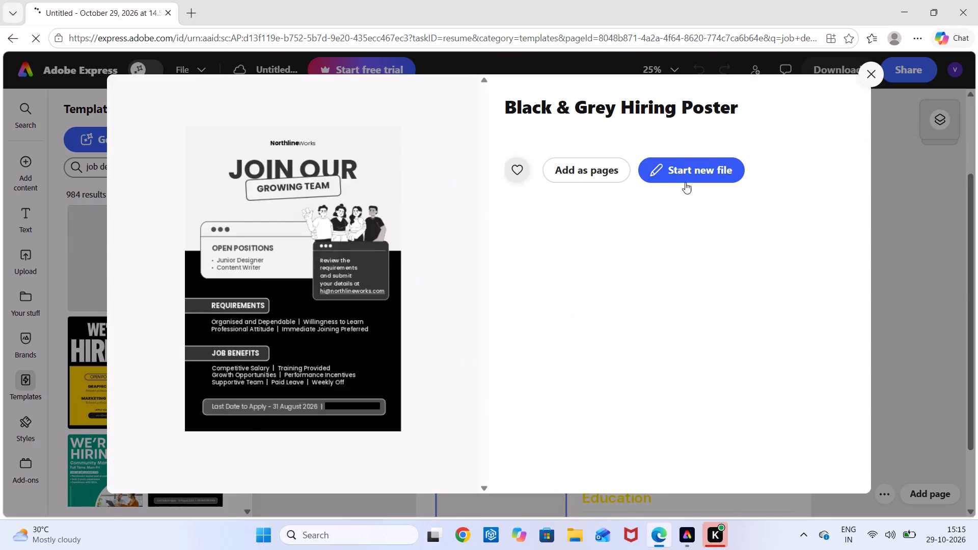
click(689, 162)
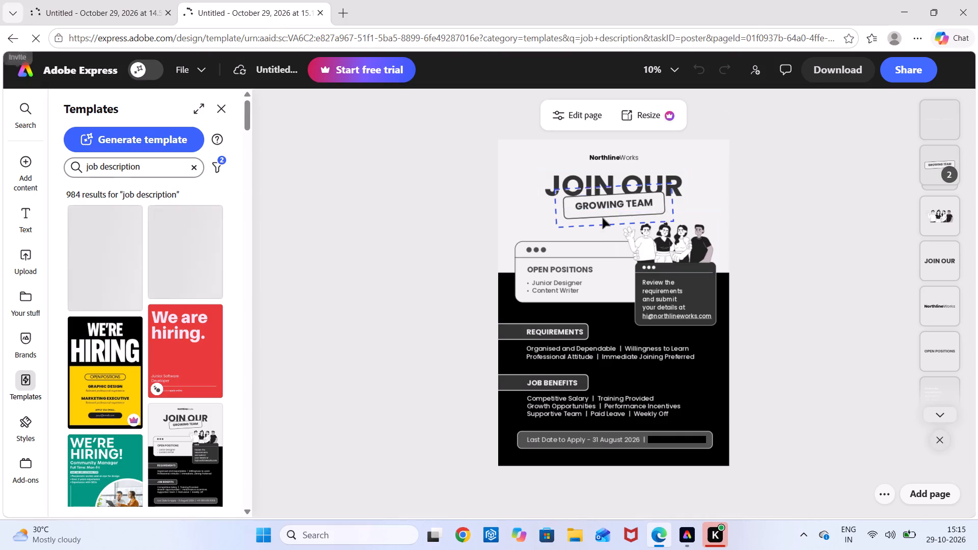
Select the "NorthlineWorks" company name text above the poster's "JOIN OUR" heading.
click(605, 181)
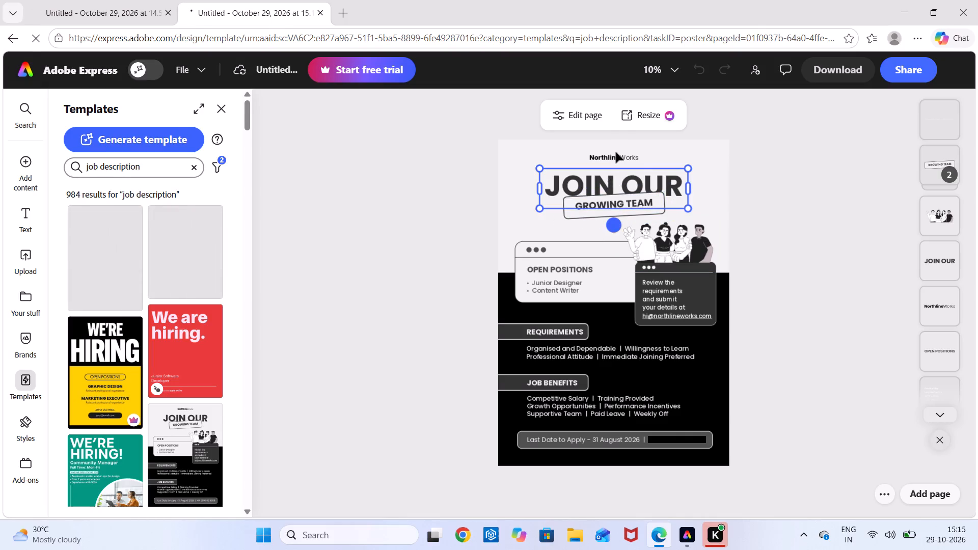
click(616, 152)
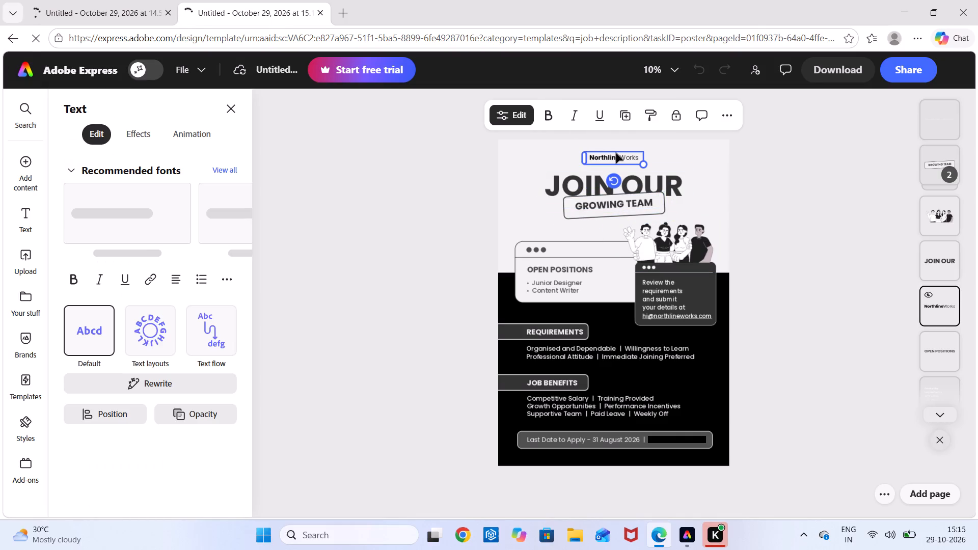
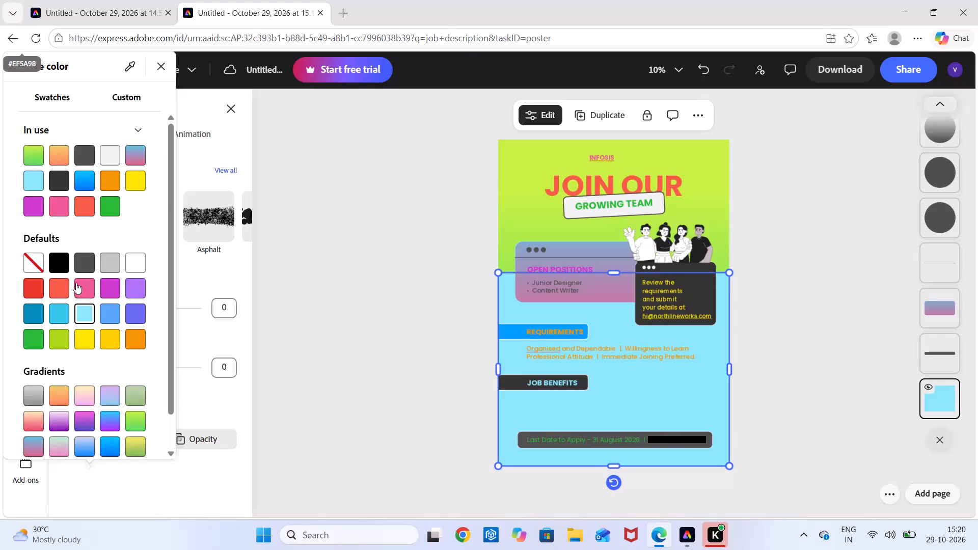
Try several fill colours on the large rectangle covering the poster's lower half and settle on red #EA3829.
click(85, 314)
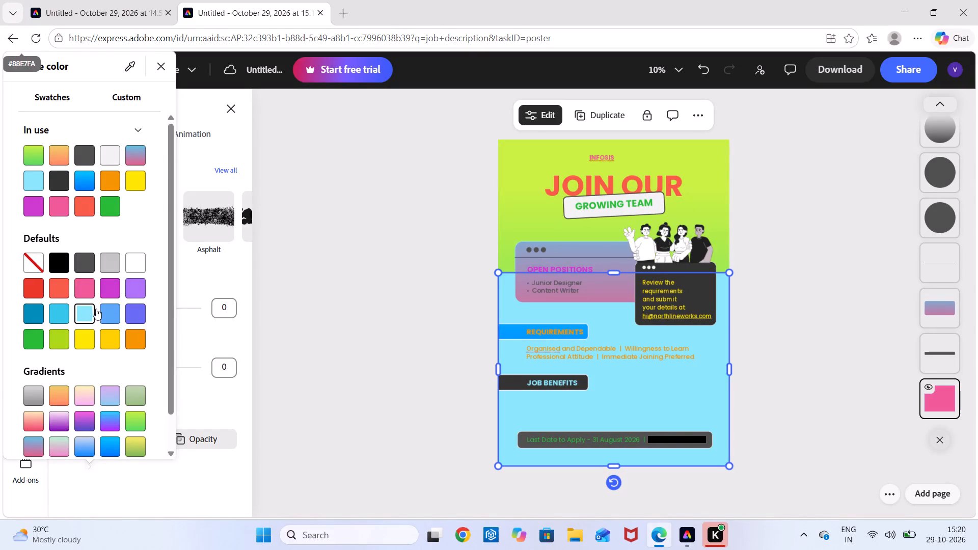
click(107, 296)
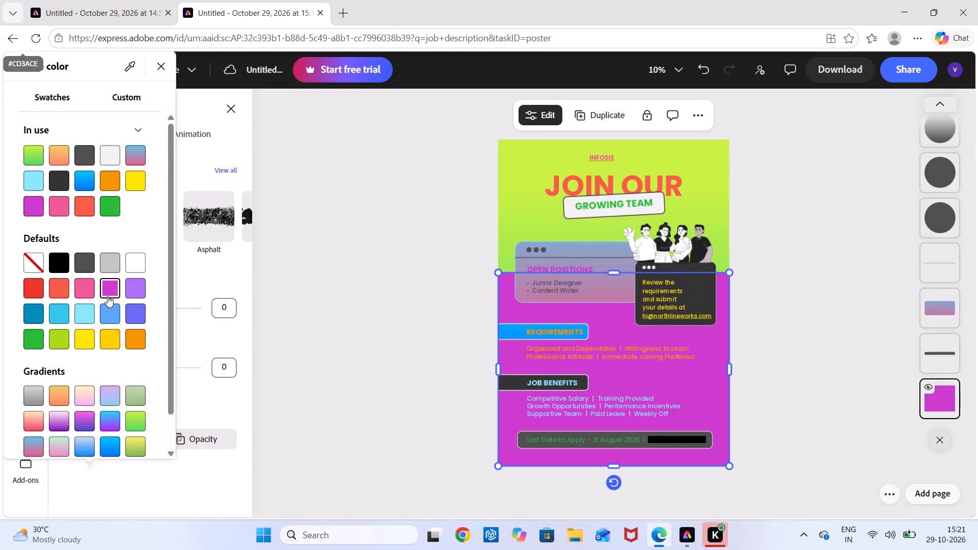
click(88, 289)
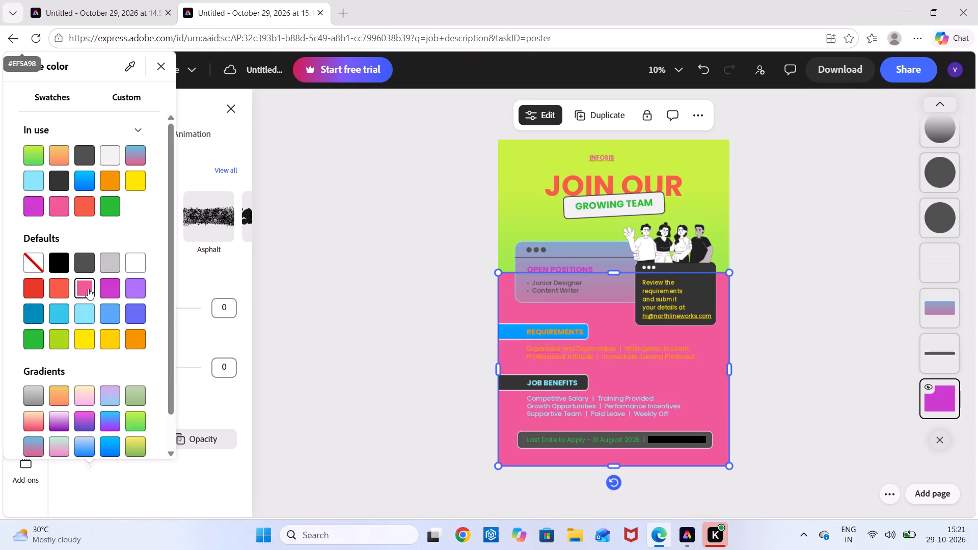
click(56, 288)
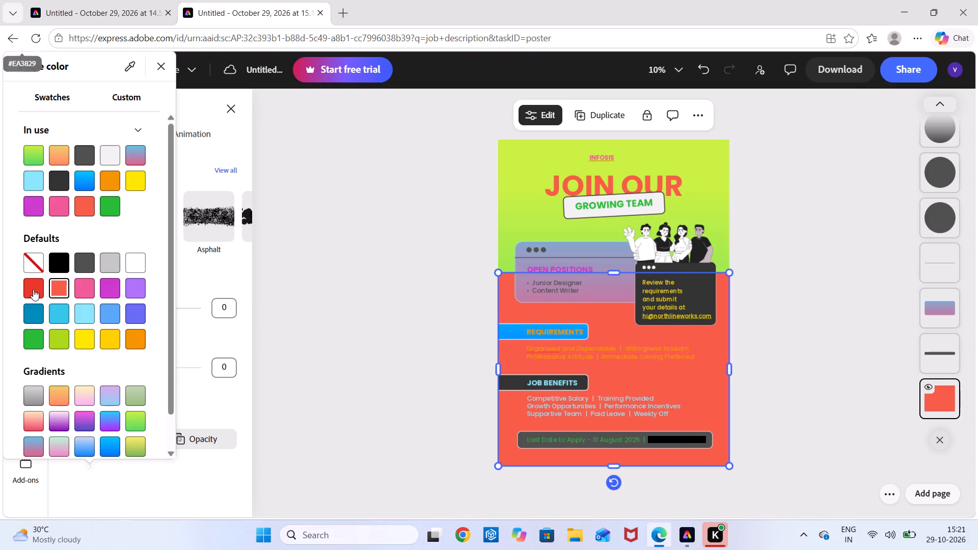
click(33, 289)
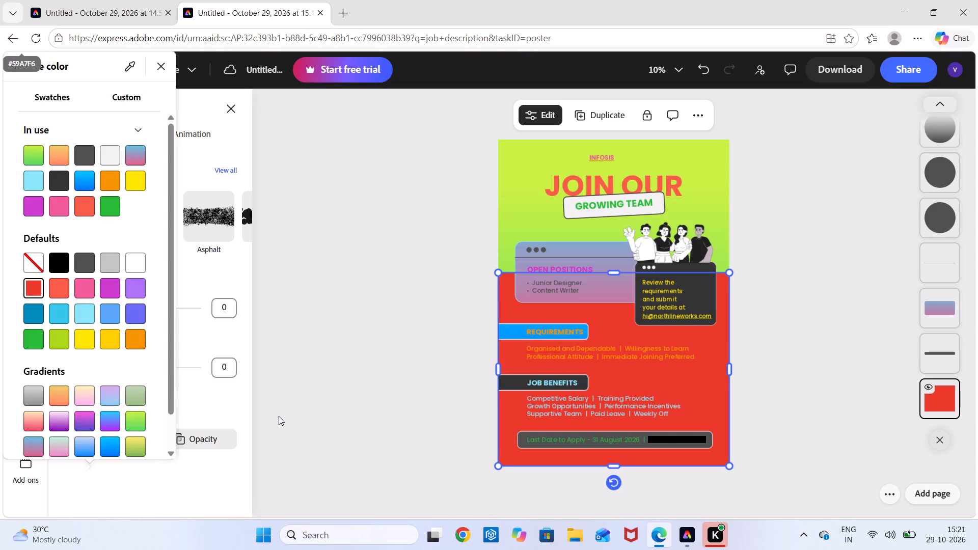
click(393, 422)
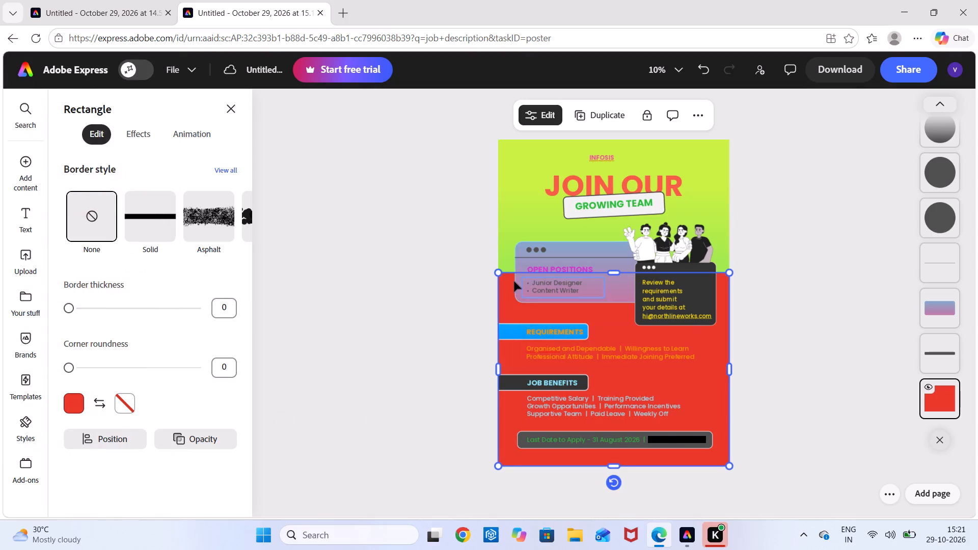
Set the page background to the lilac-to-blue preset linear gradient #DAACEC #89CFF0.
click(522, 224)
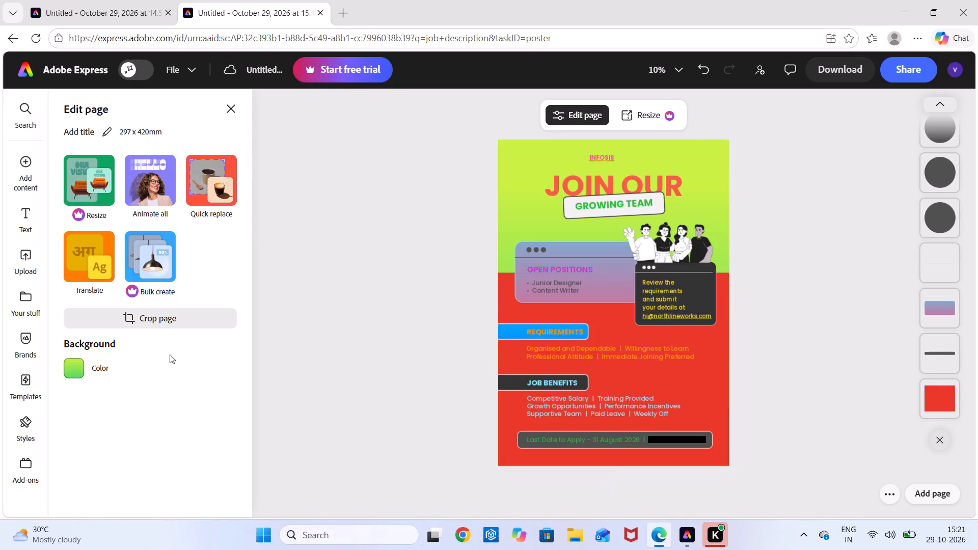
click(68, 375)
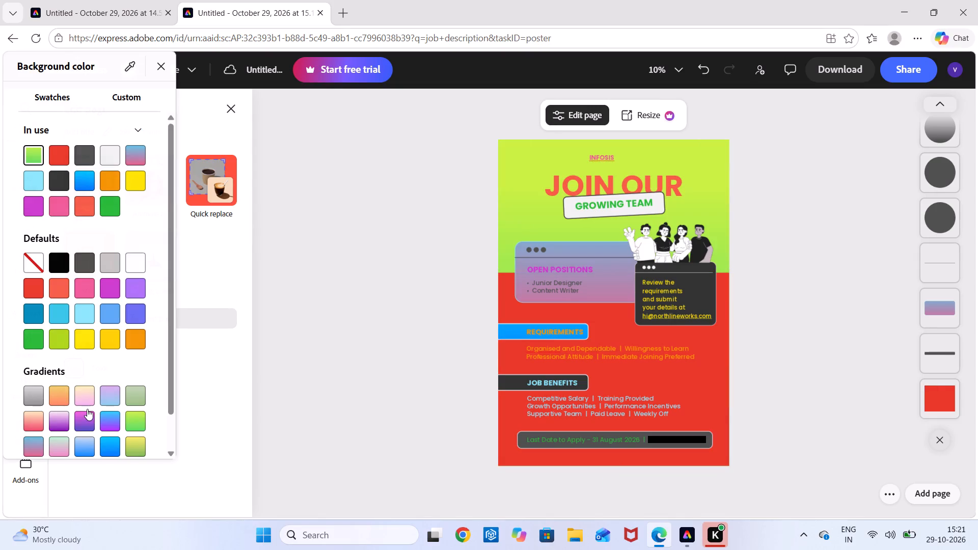
click(86, 397)
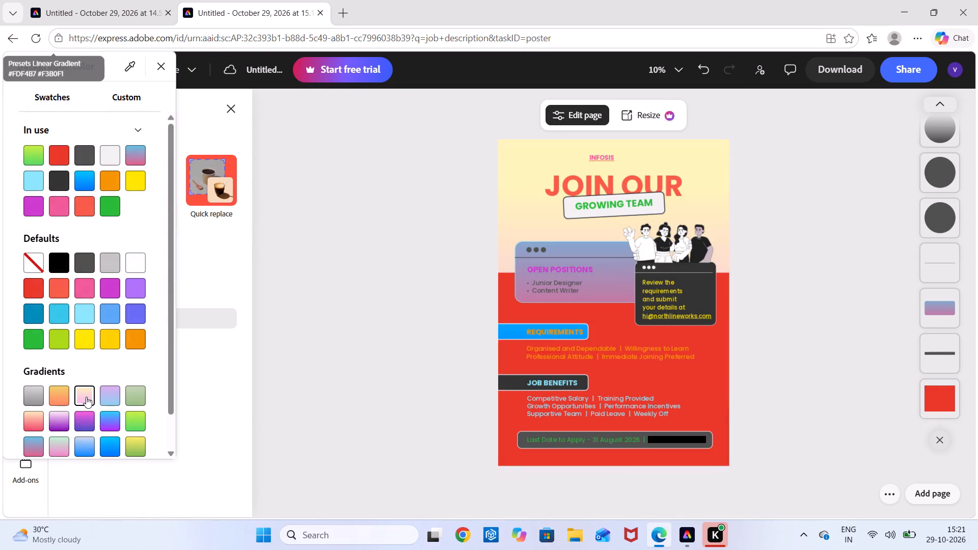
click(110, 396)
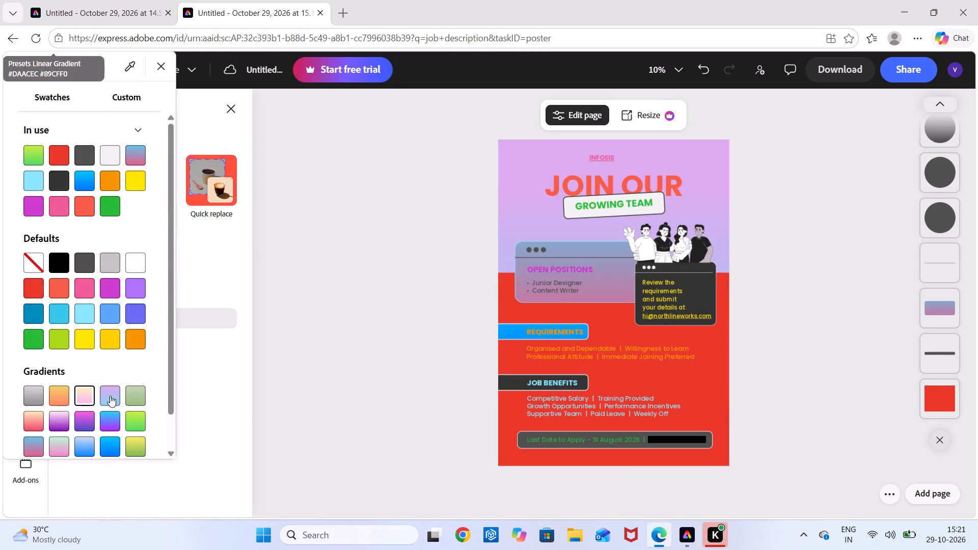
click(416, 261)
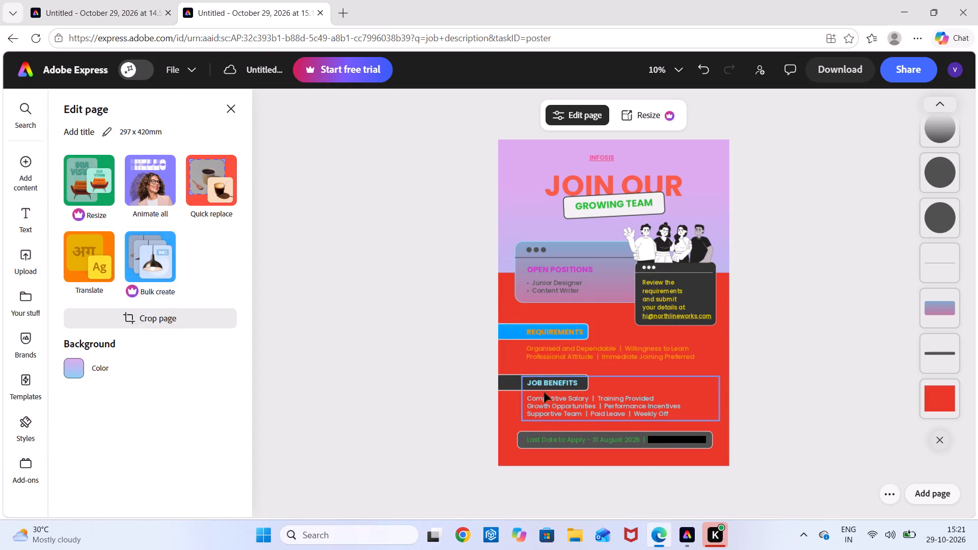
Fill the dark bar behind the "JOB BENEFITS" heading with the white-to-purple preset gradient.
click(512, 378)
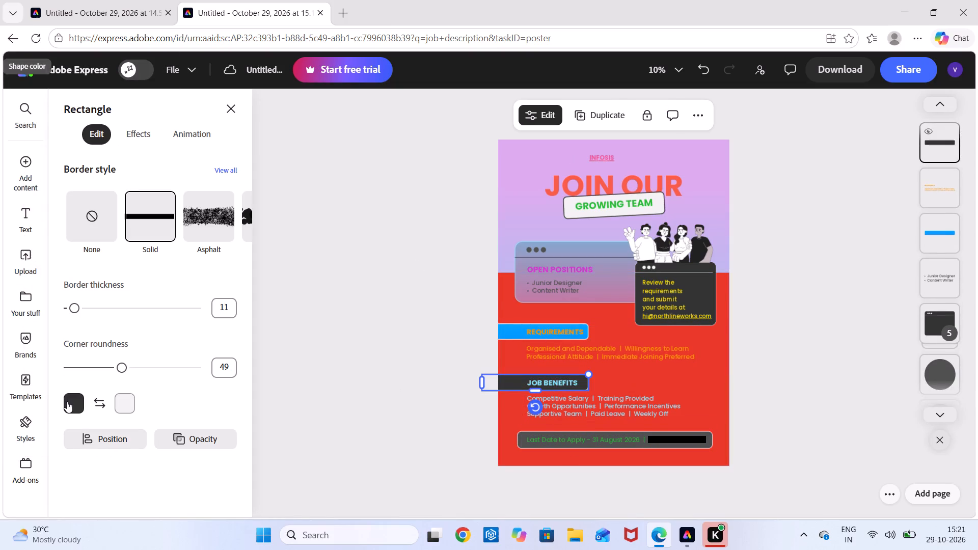
click(67, 401)
click(58, 419)
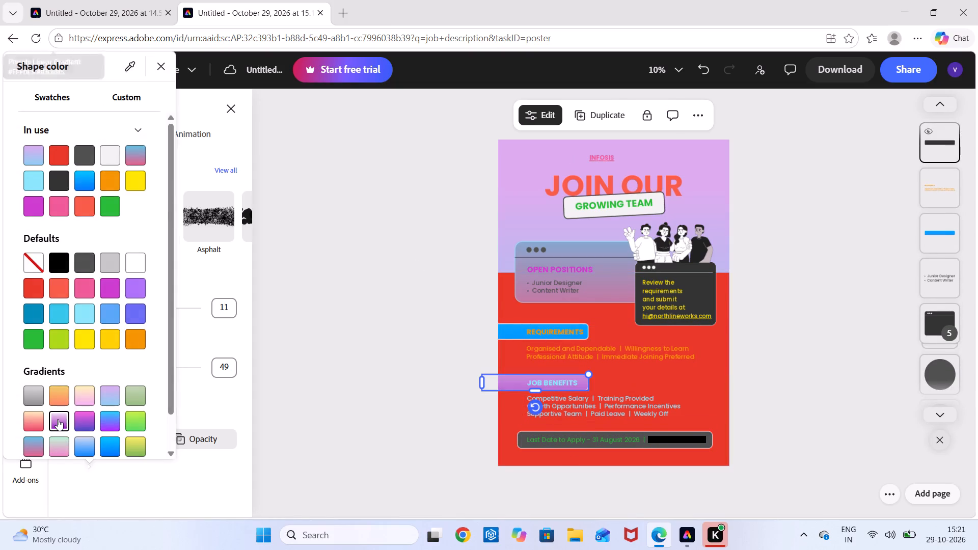
click(421, 437)
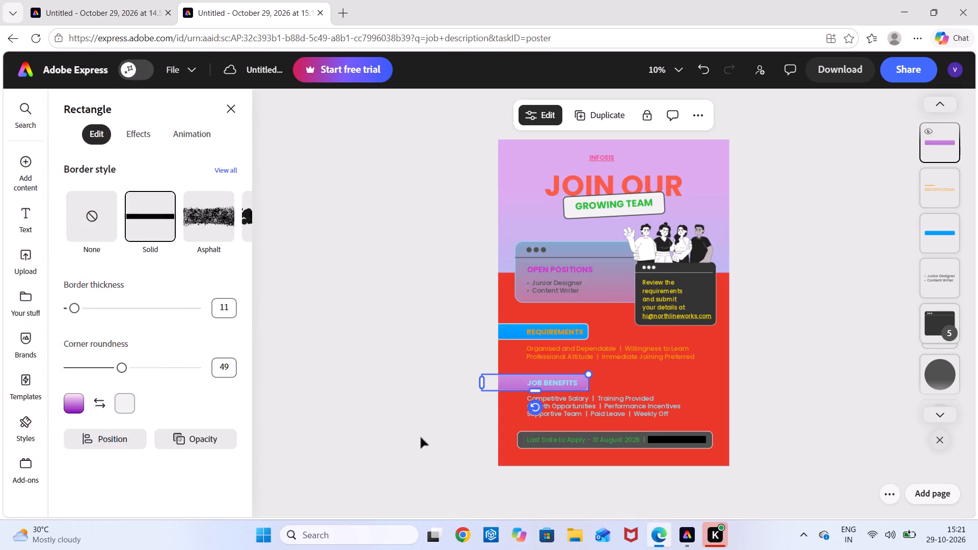
click(468, 393)
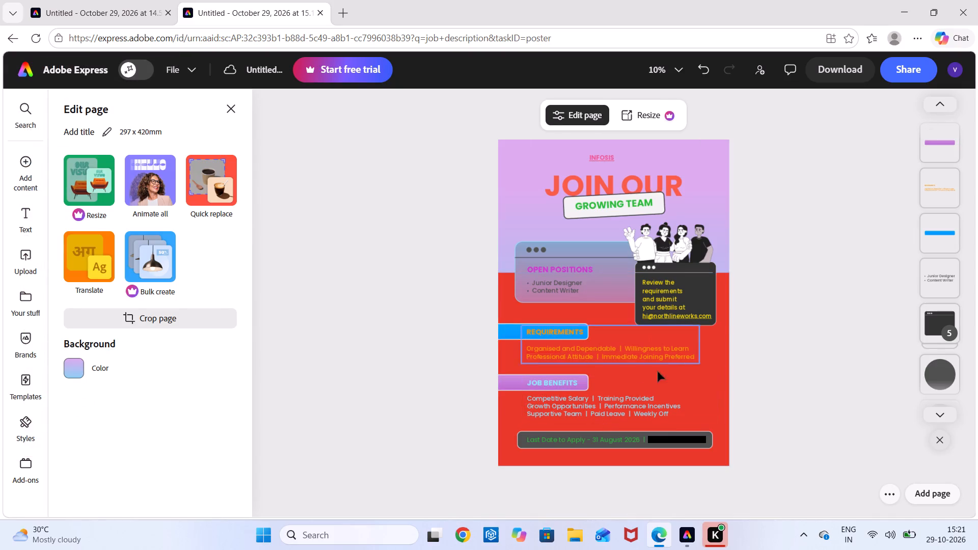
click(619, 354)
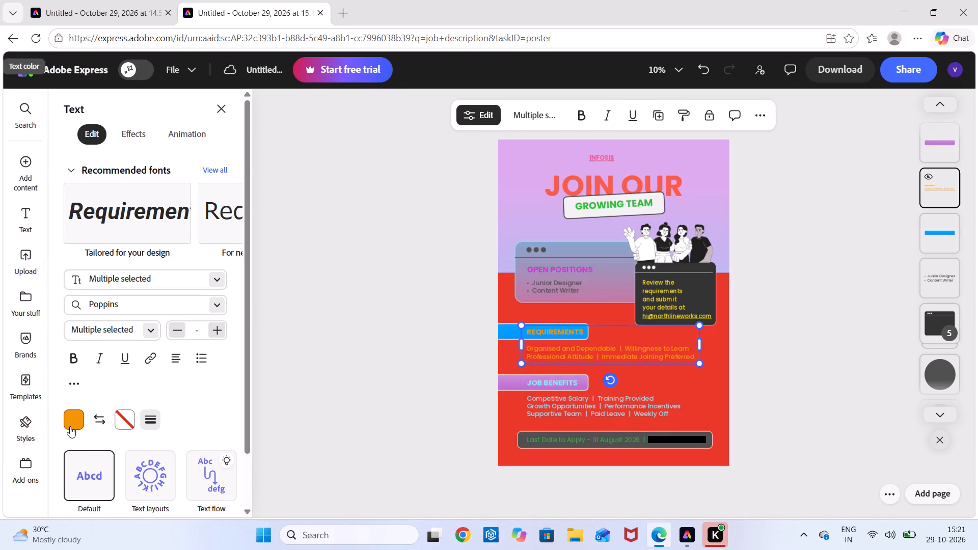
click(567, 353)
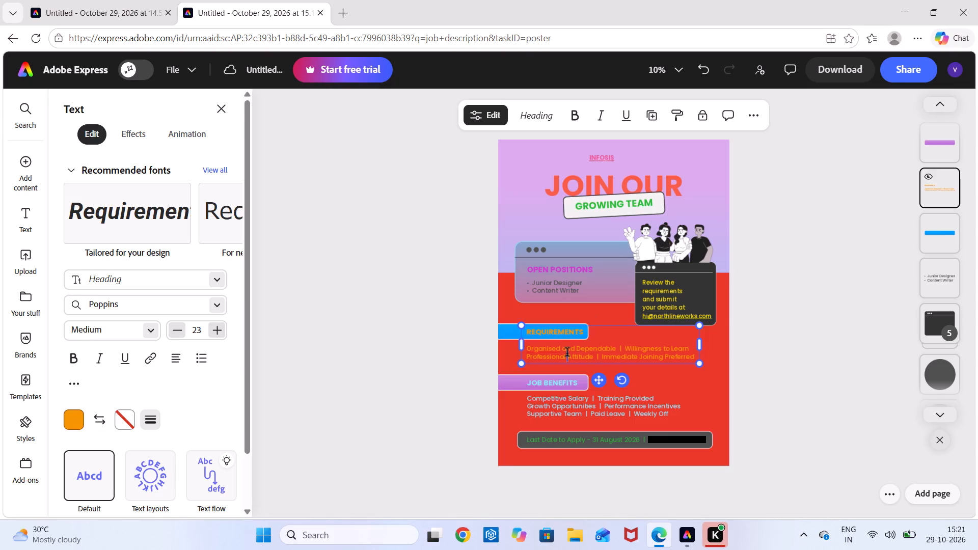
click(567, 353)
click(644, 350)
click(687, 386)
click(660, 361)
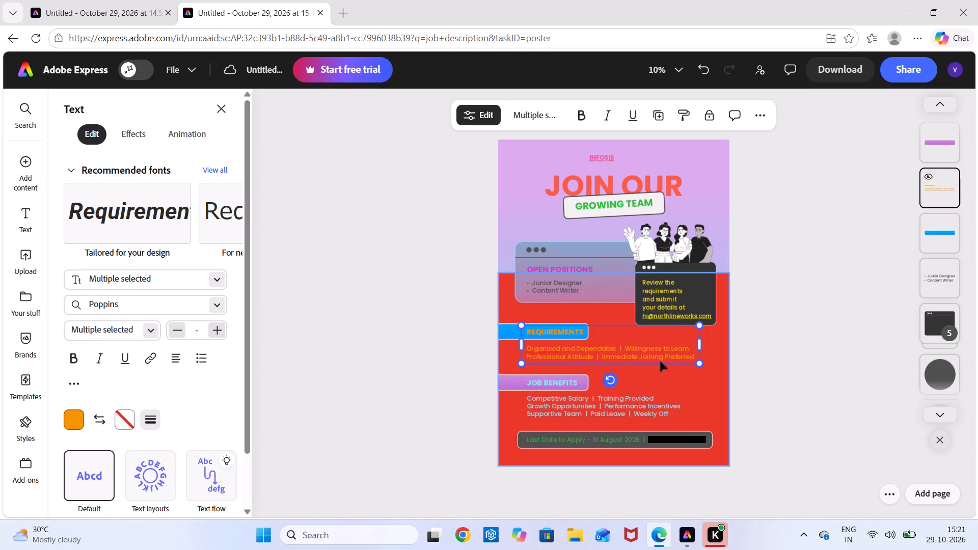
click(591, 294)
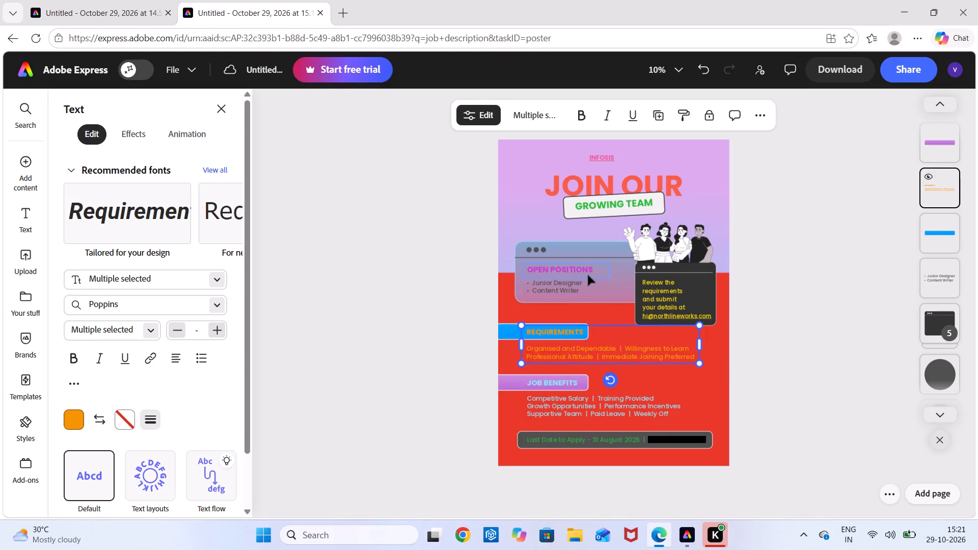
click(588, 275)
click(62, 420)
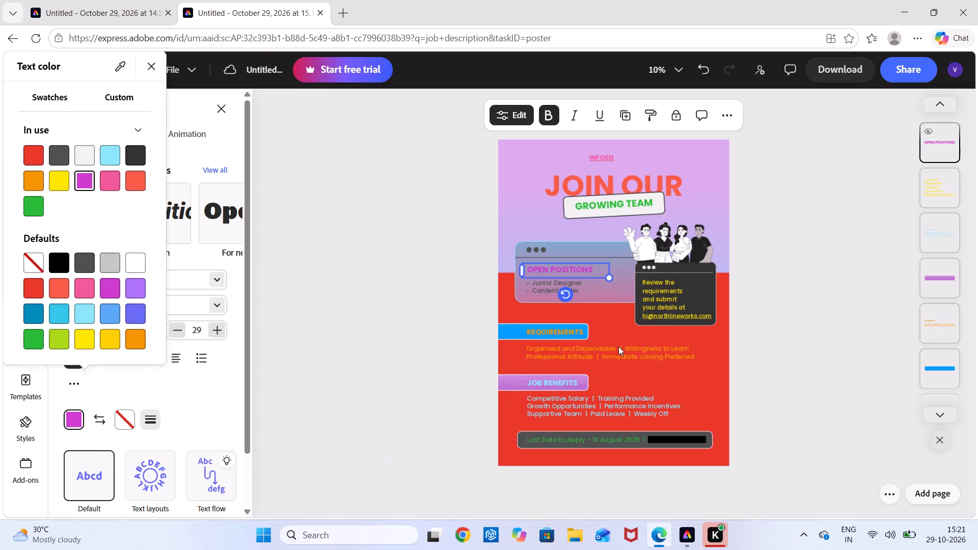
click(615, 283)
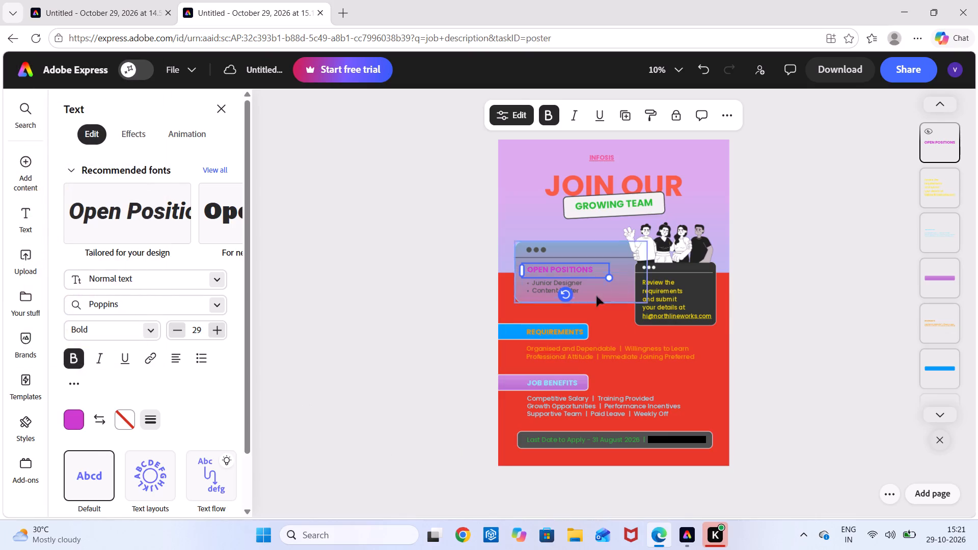
Change the fill of the "OPEN POSITIONS" card rectangle to solid light blue.
click(629, 293)
click(620, 289)
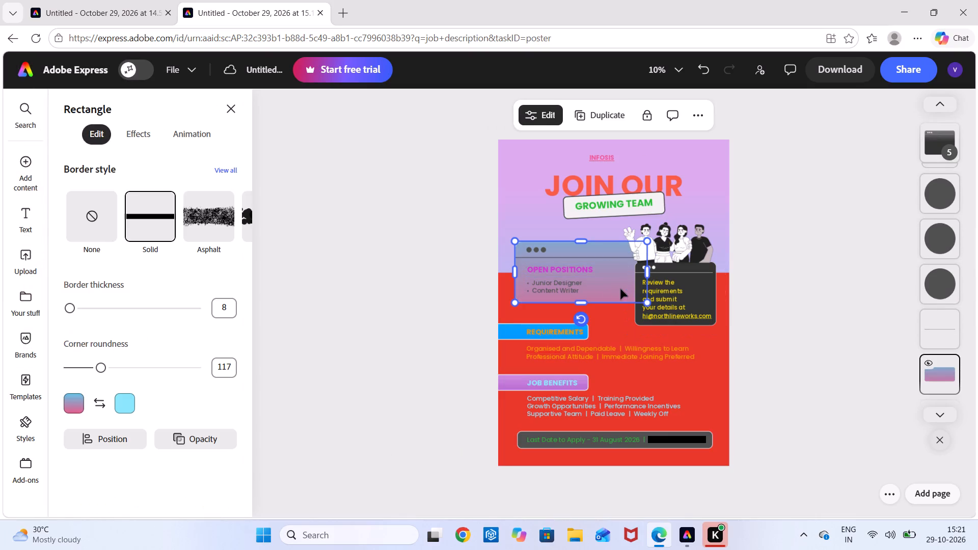
click(77, 411)
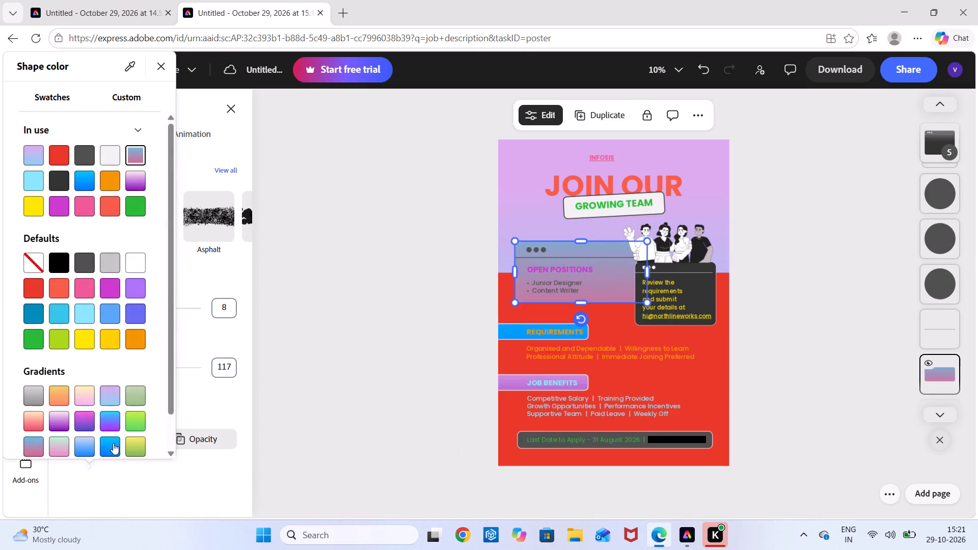
click(88, 316)
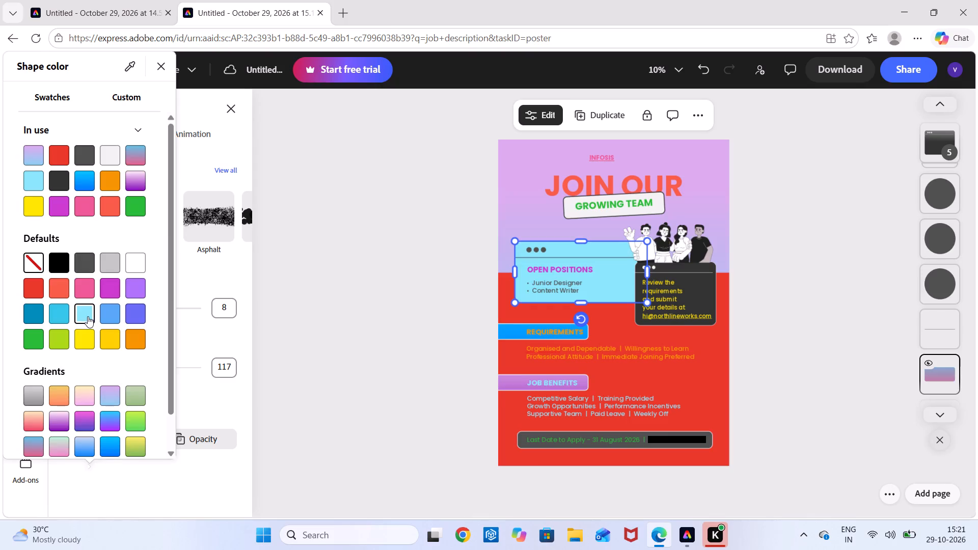
click(455, 346)
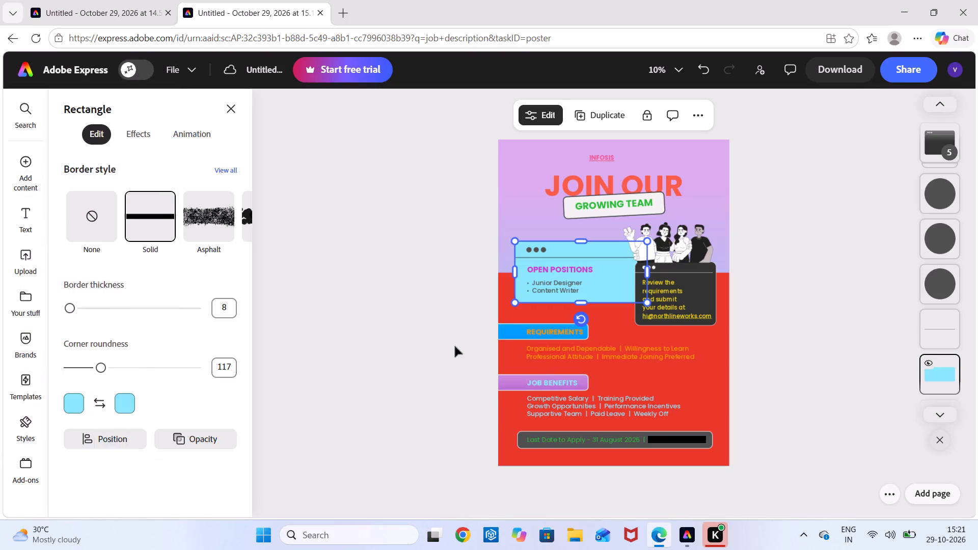
click(455, 346)
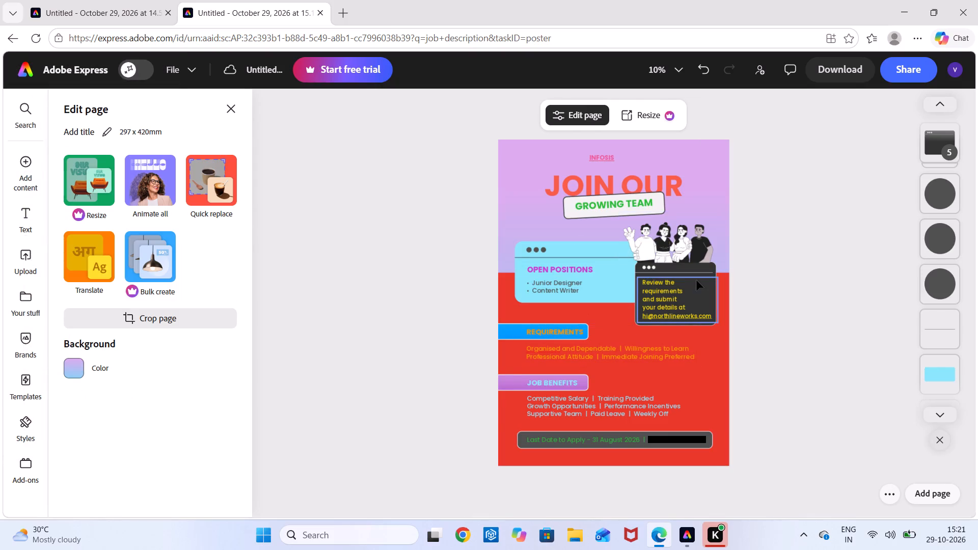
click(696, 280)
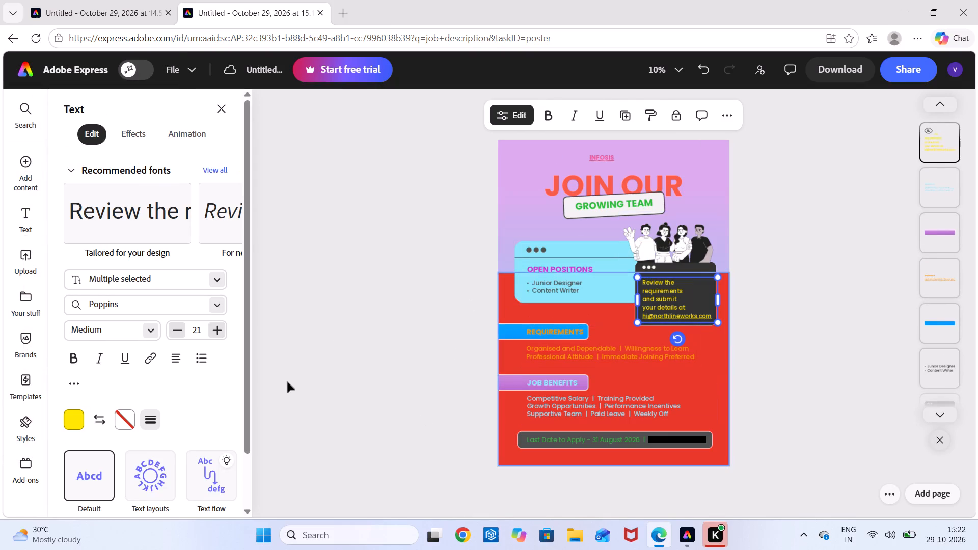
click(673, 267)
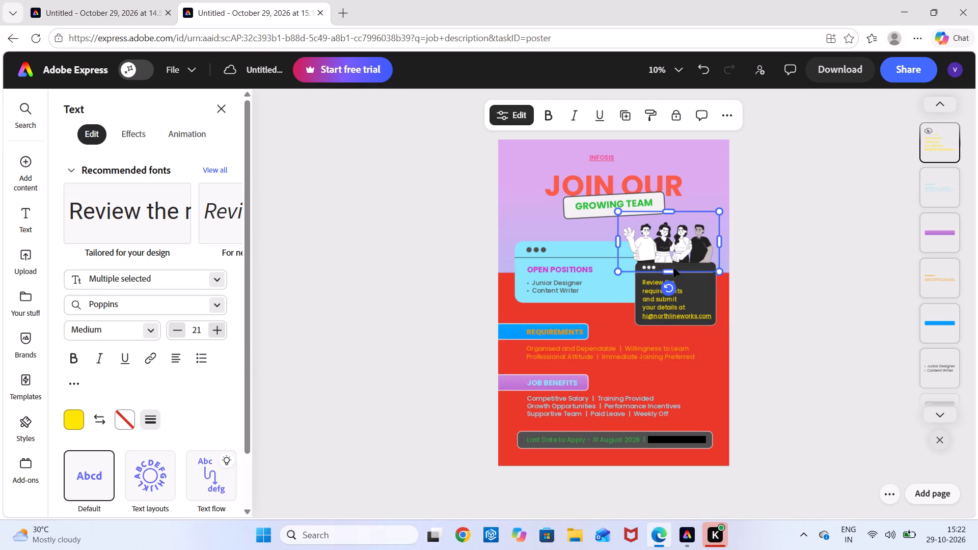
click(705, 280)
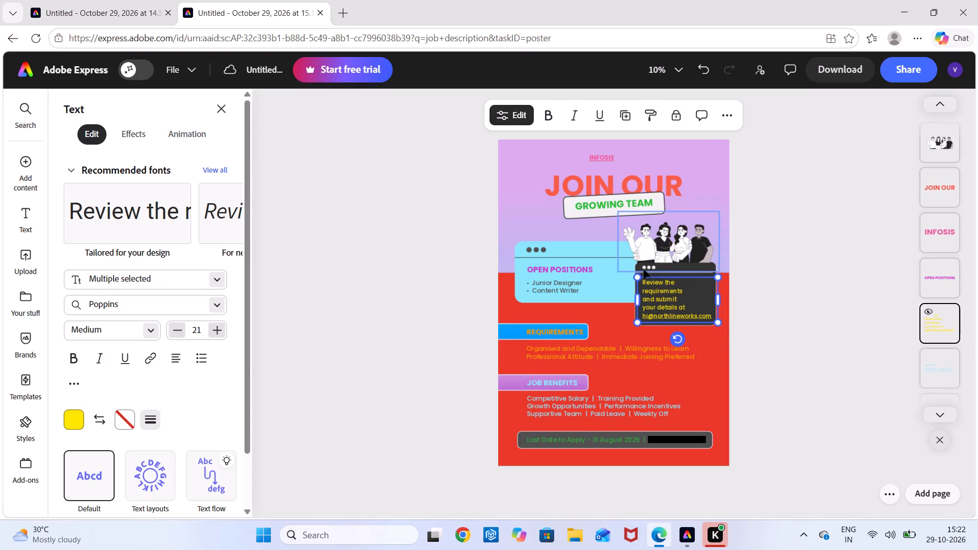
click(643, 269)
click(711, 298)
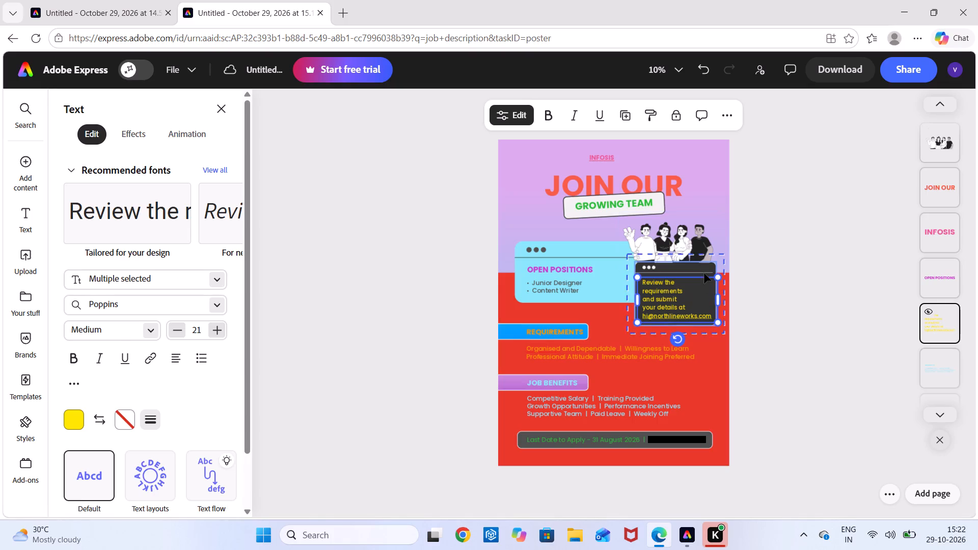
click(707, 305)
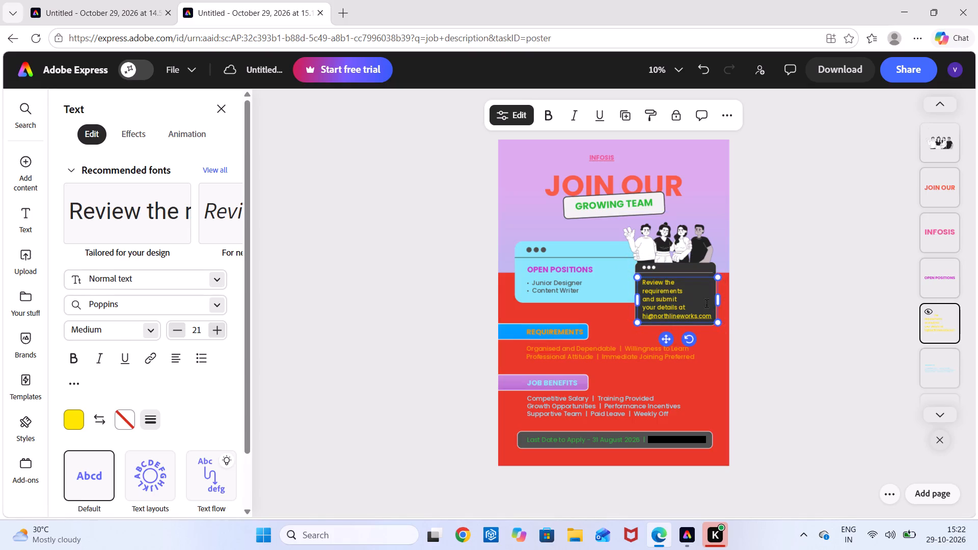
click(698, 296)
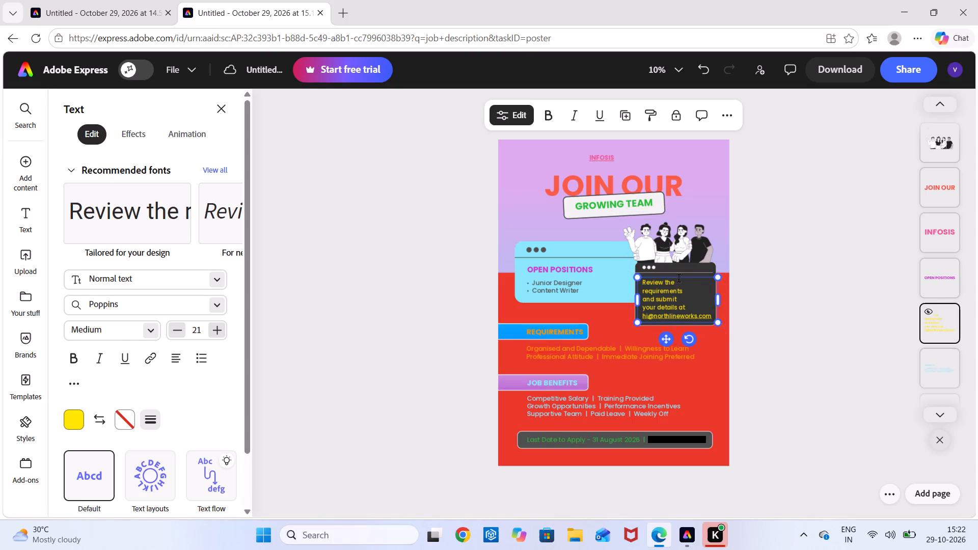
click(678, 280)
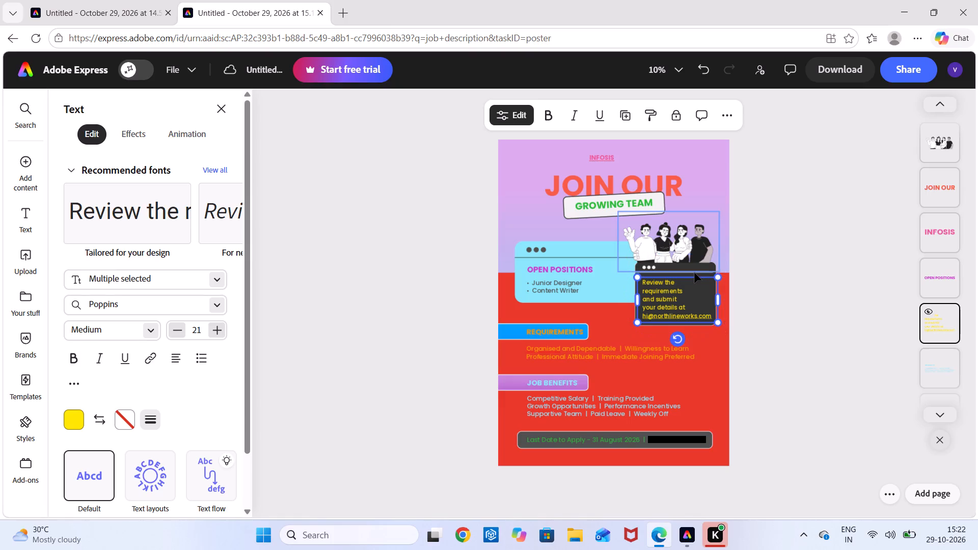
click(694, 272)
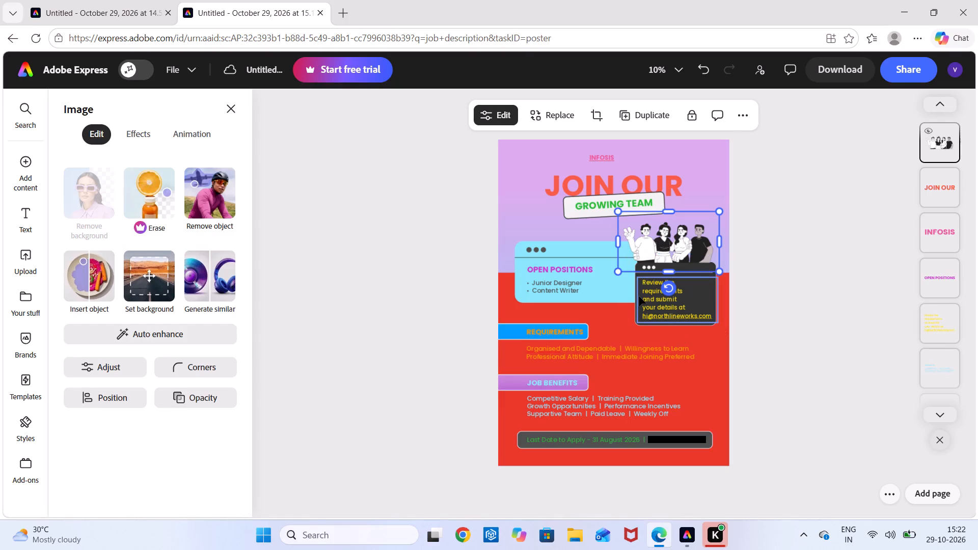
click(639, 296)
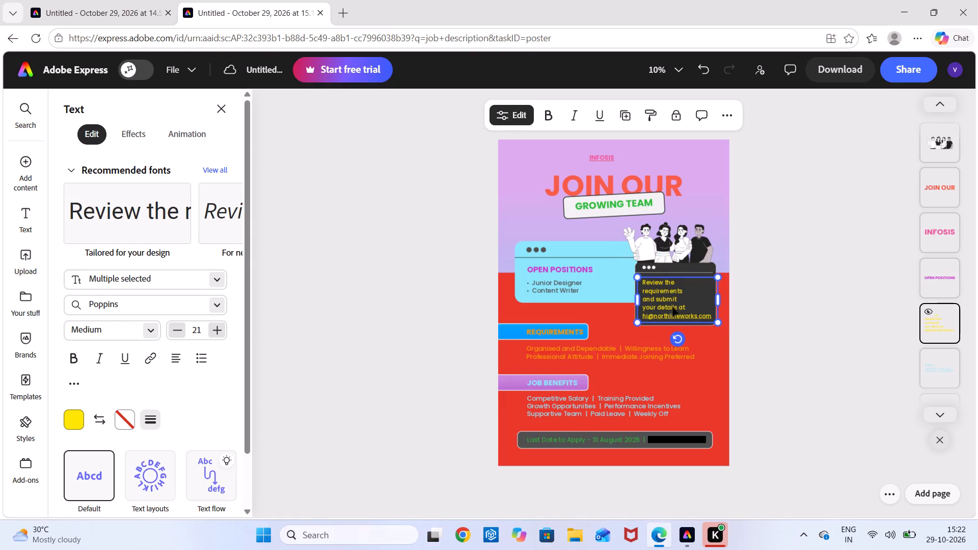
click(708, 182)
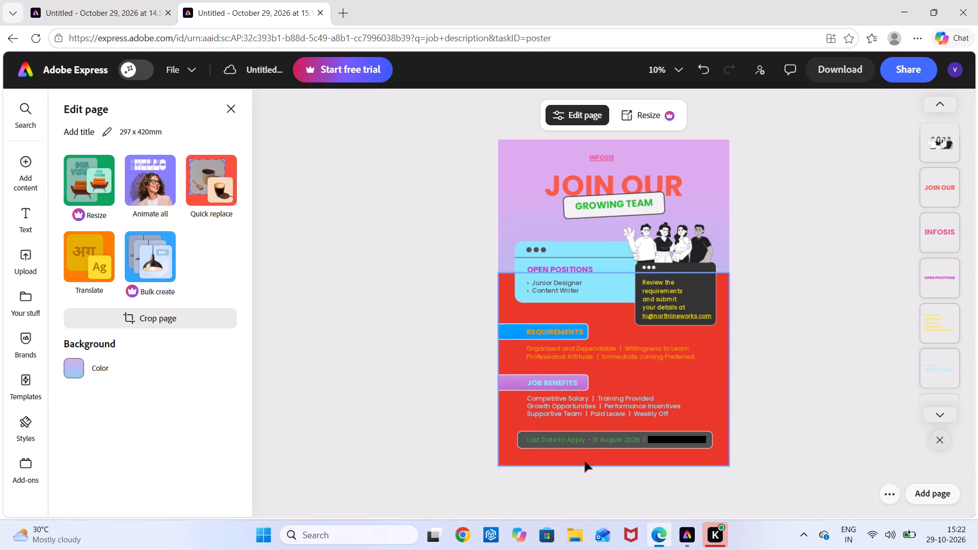
Increase the font size of the "INFOSIS" company name at the top of the poster to 52.
click(608, 150)
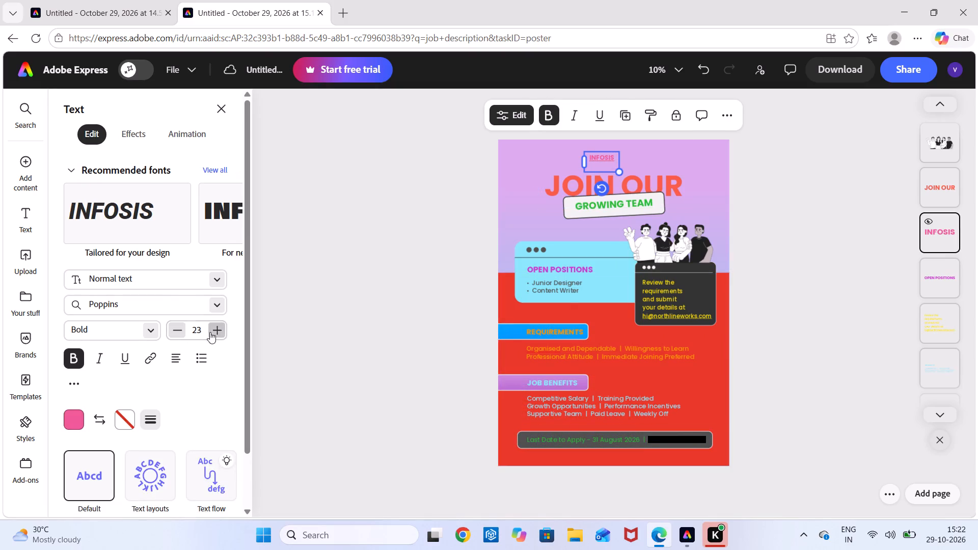
click(216, 324)
triple_click(216, 324)
triple_click(216, 324)
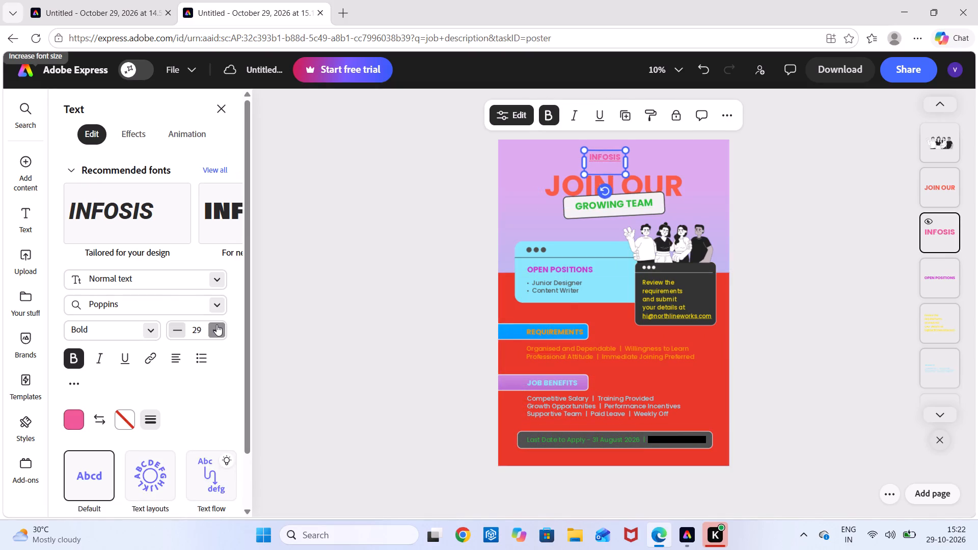
click(216, 324)
click(216, 324)
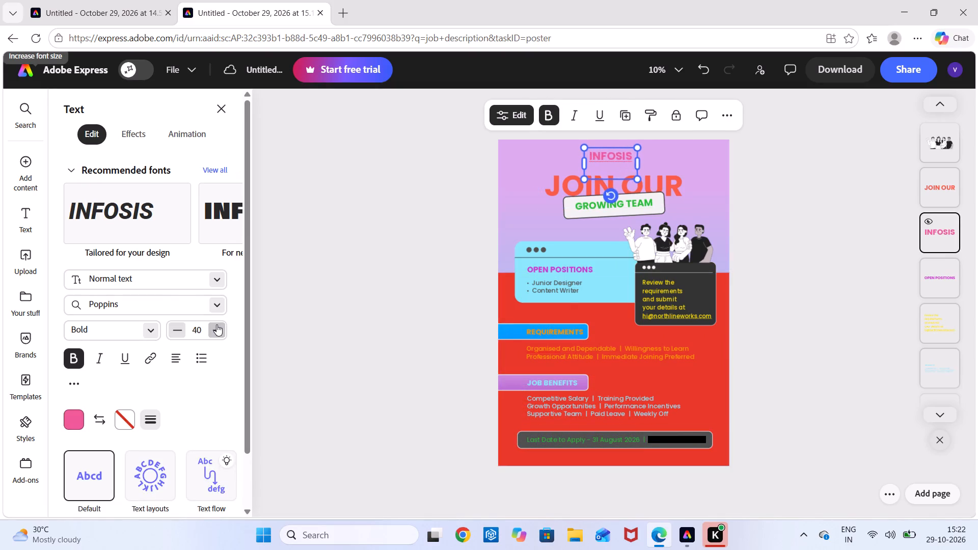
double_click(216, 324)
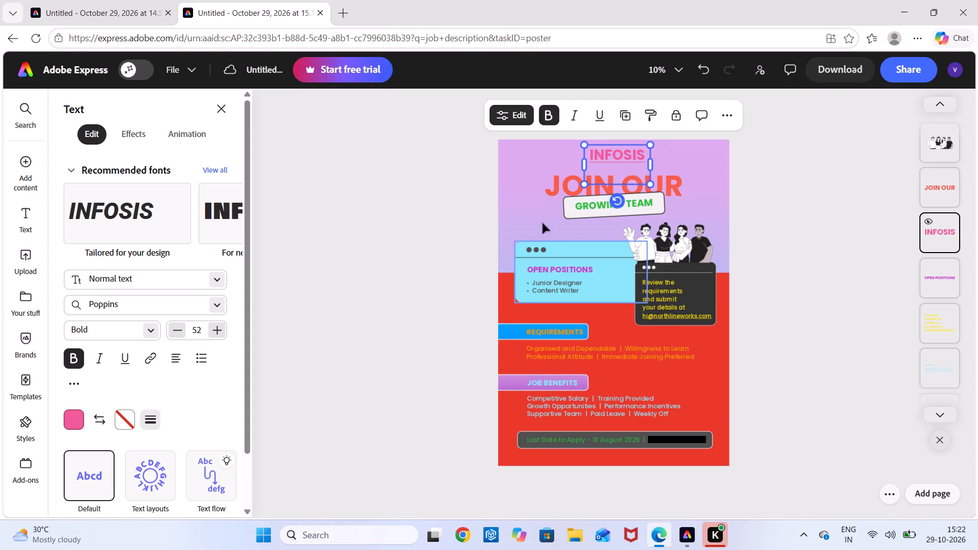
Increase the font size of the "JOIN OUR" headline to 116.
click(547, 187)
triple_click(213, 335)
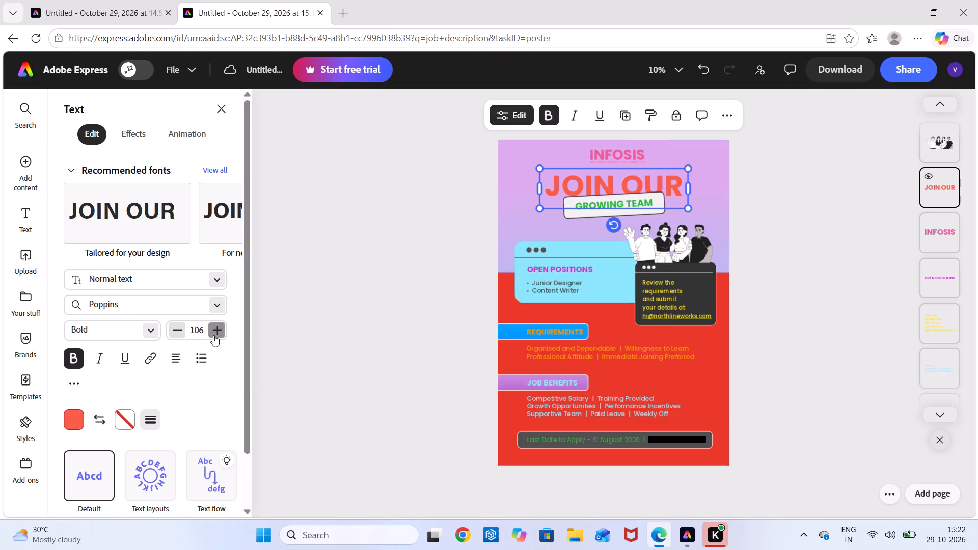
triple_click(213, 335)
click(213, 335)
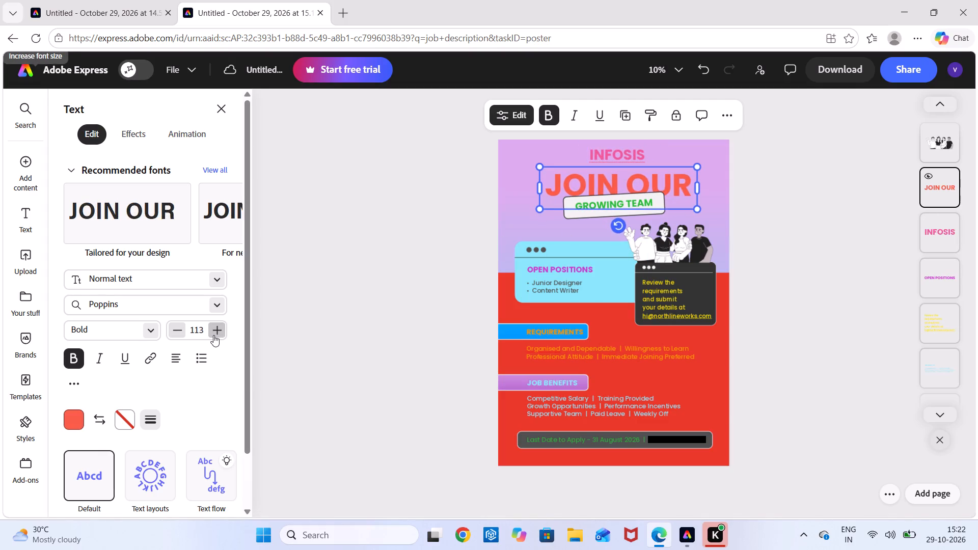
triple_click(213, 335)
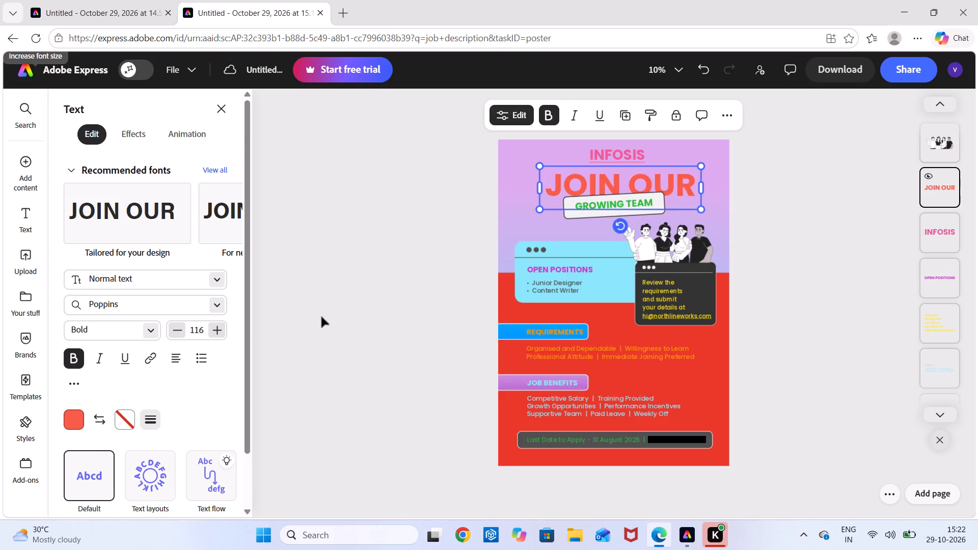
Increase the font size of the "GROWING TEAM" label text to 39.
click(609, 210)
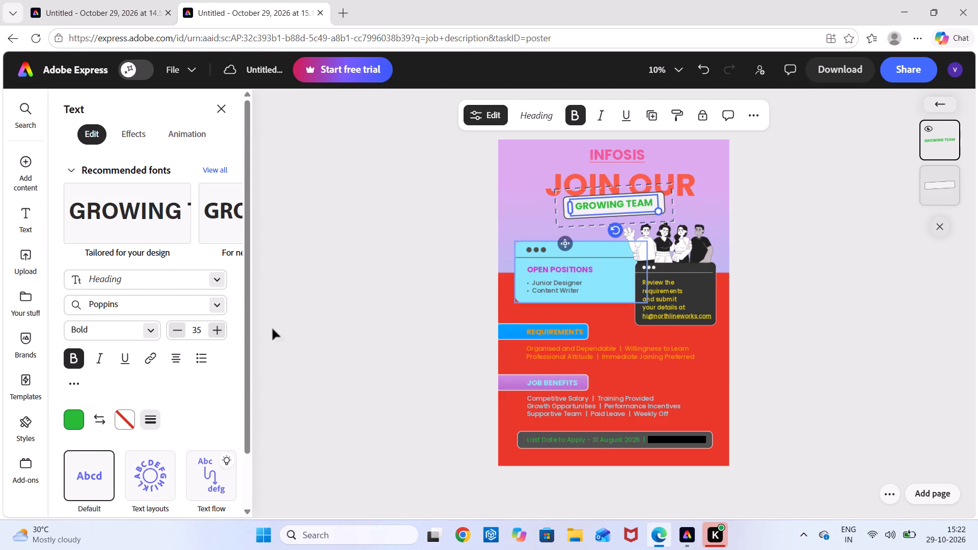
click(219, 333)
double_click(219, 333)
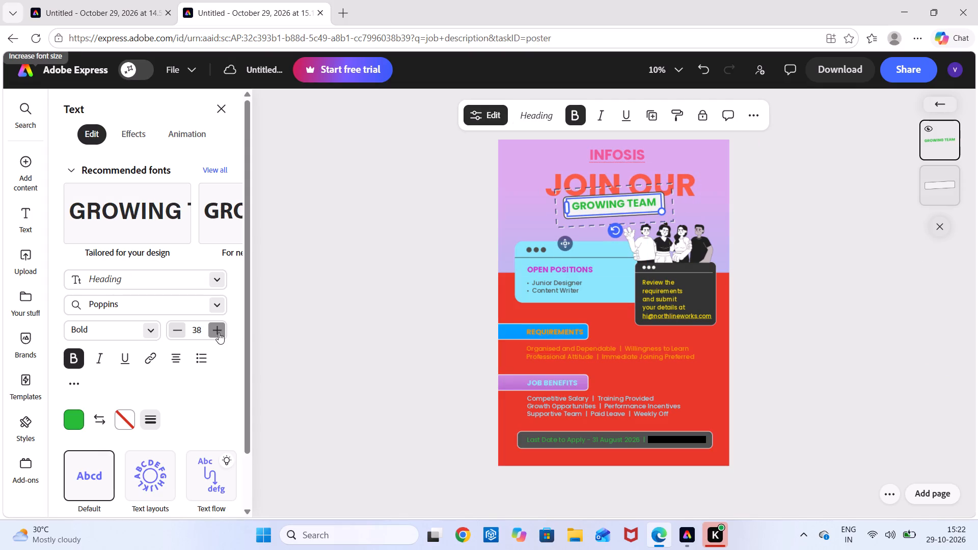
click(219, 333)
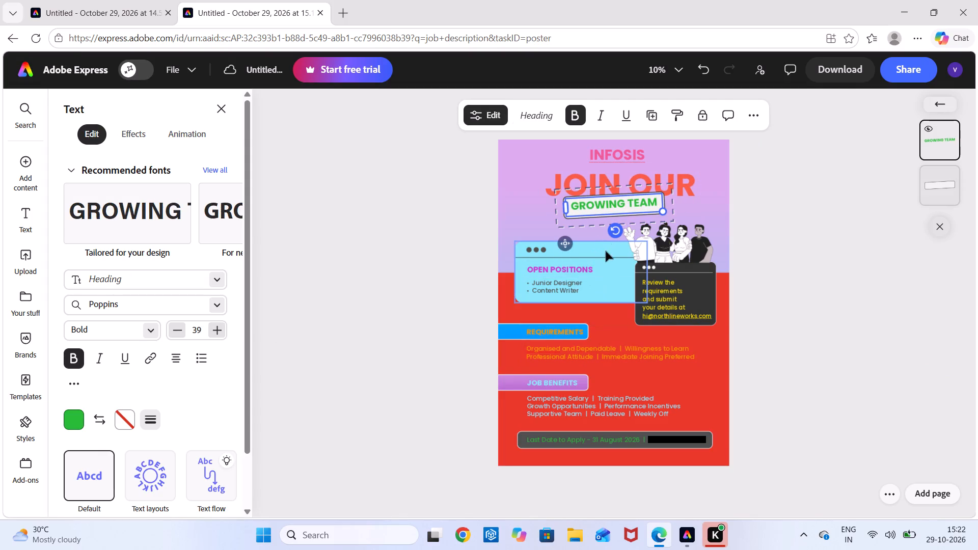
Set the font size of the "OPEN POSITIONS" heading to 33, keeping it on a single line.
click(573, 275)
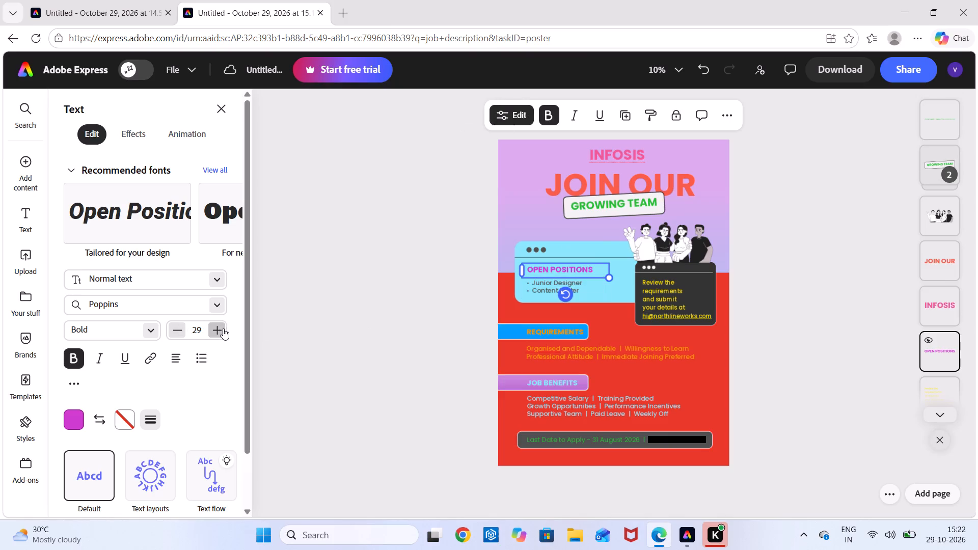
click(223, 328)
triple_click(223, 328)
double_click(223, 328)
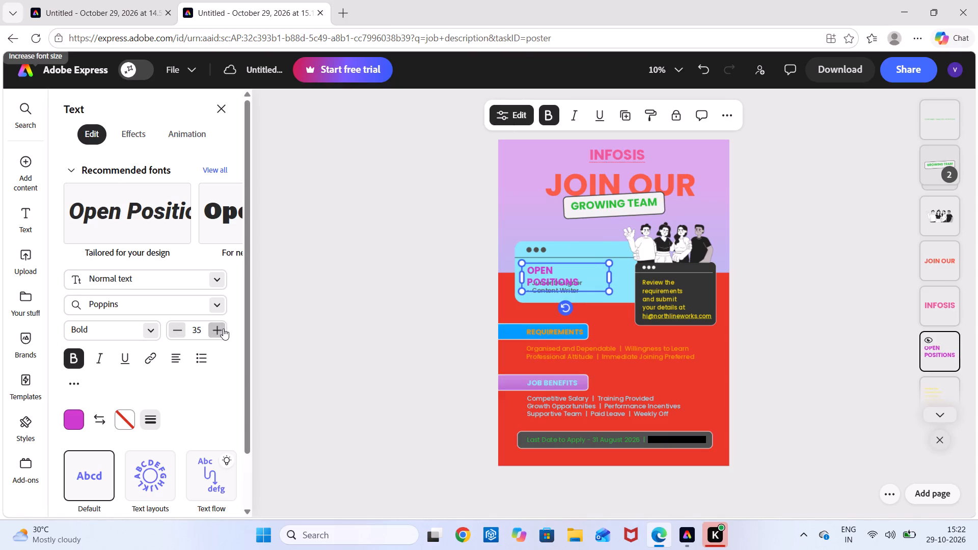
click(179, 336)
click(179, 336)
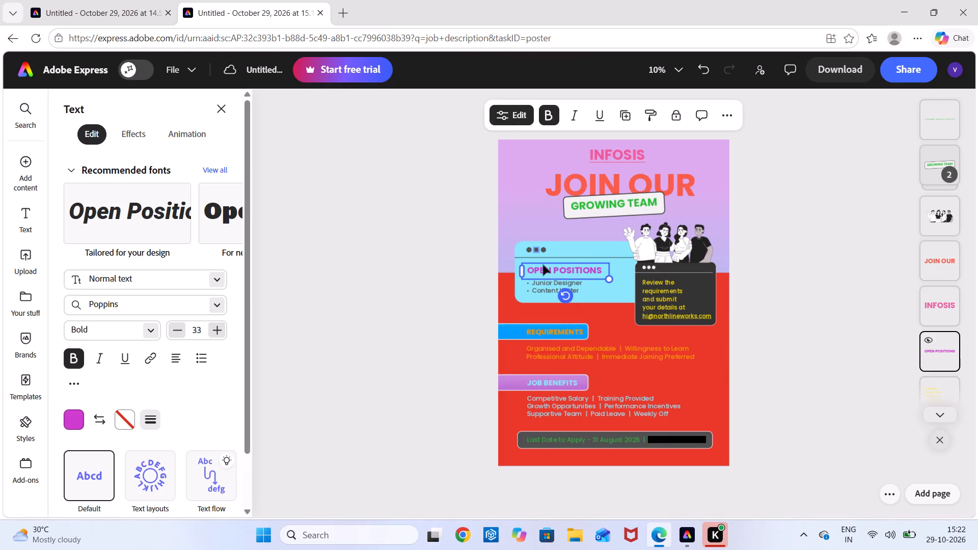
Increase the font size of the "Junior Designer" and "Content Writer" bullet list to 27.
click(548, 282)
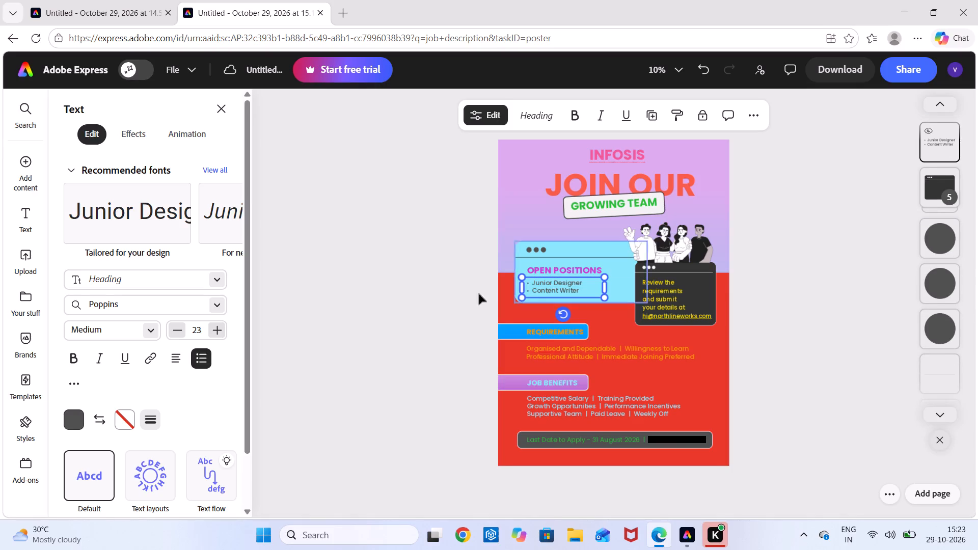
click(212, 331)
click(212, 331)
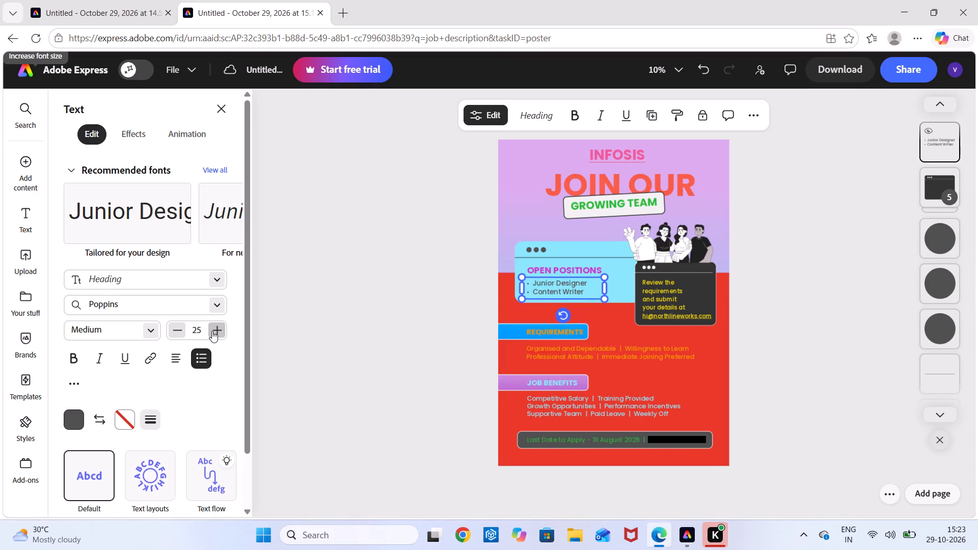
click(212, 331)
click(212, 331)
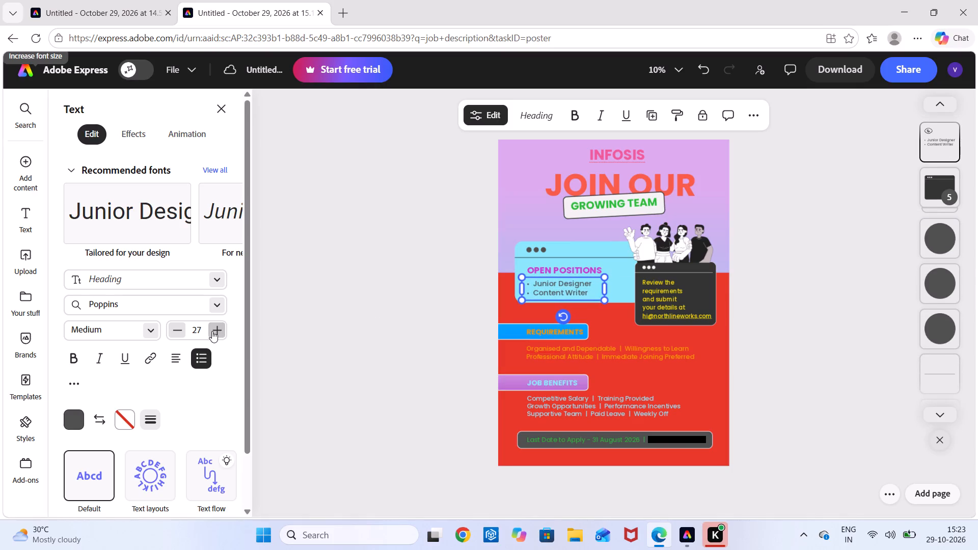
click(545, 265)
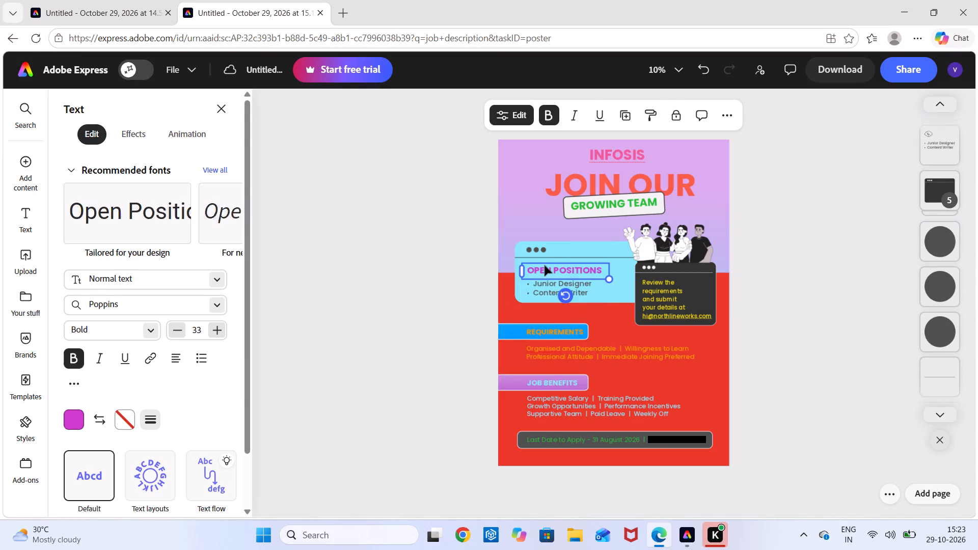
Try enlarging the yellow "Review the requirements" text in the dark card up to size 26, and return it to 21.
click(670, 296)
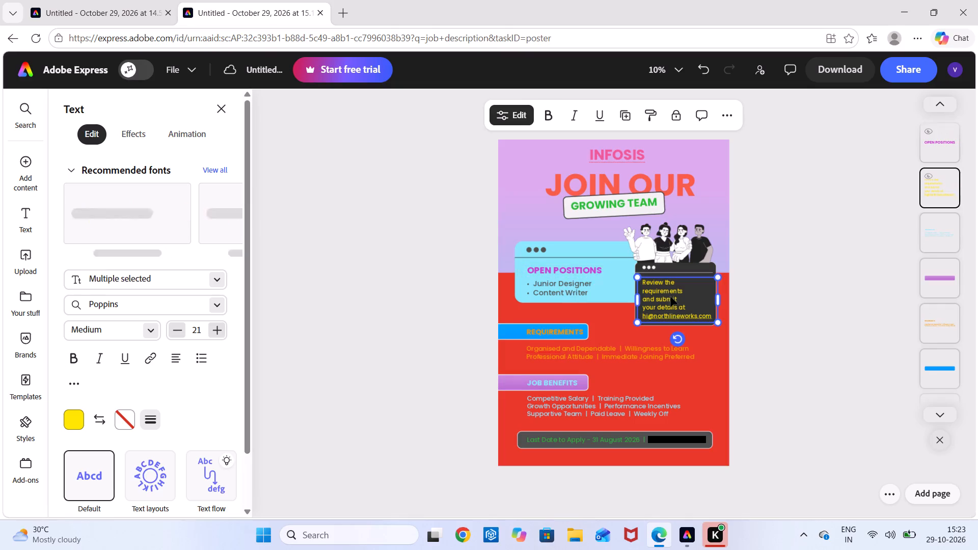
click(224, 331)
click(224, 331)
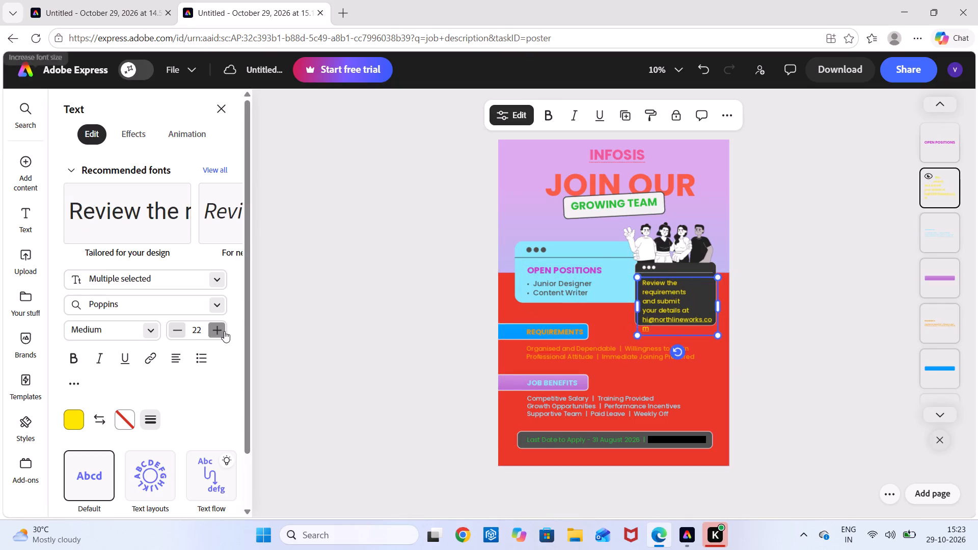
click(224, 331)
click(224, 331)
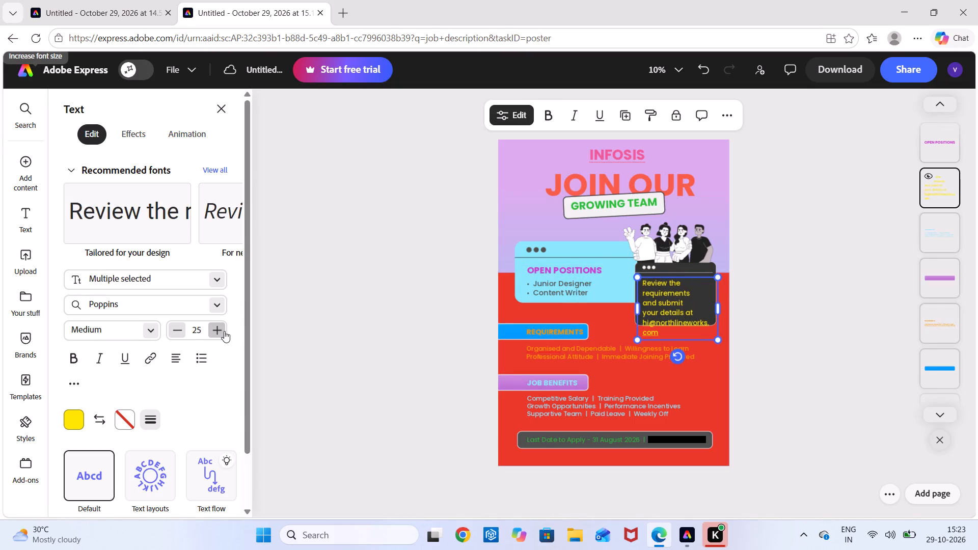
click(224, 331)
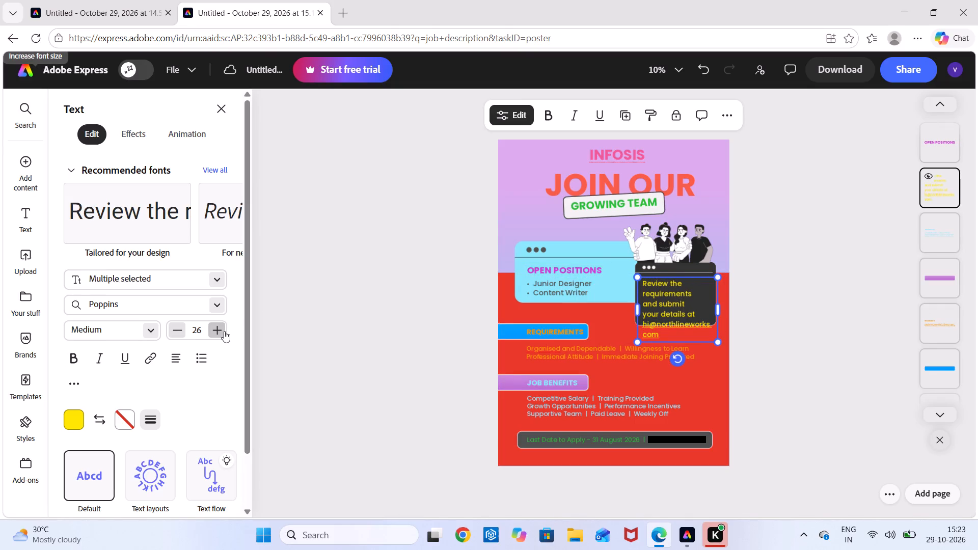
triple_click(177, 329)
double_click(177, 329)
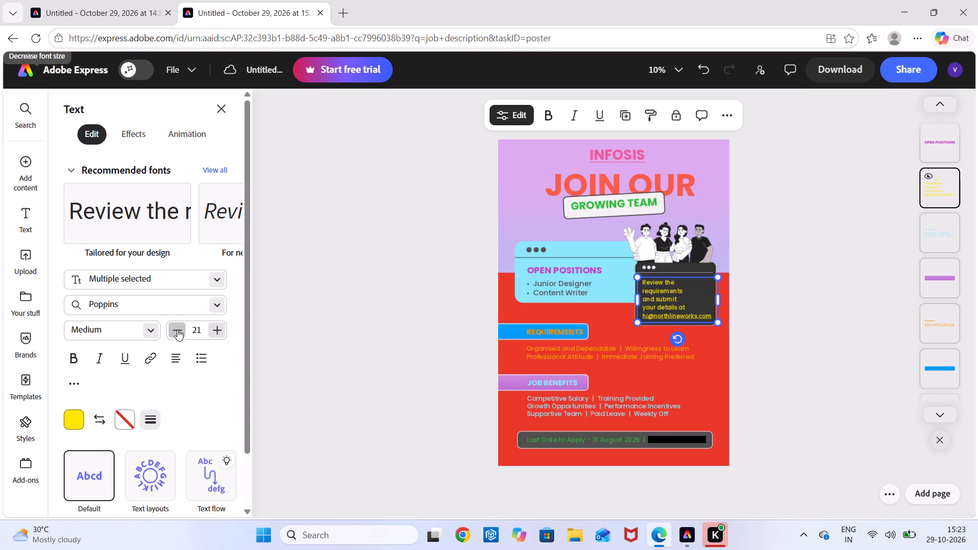
Slightly enlarge the text block with the "REQUIREMENTS" heading and its lines, keeping the heading within its blue bar.
click(538, 333)
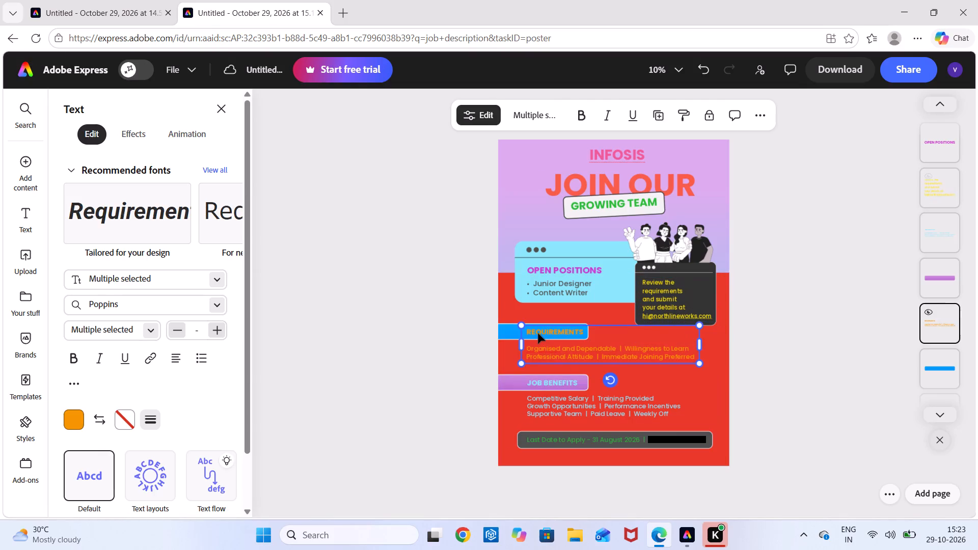
click(221, 327)
double_click(221, 327)
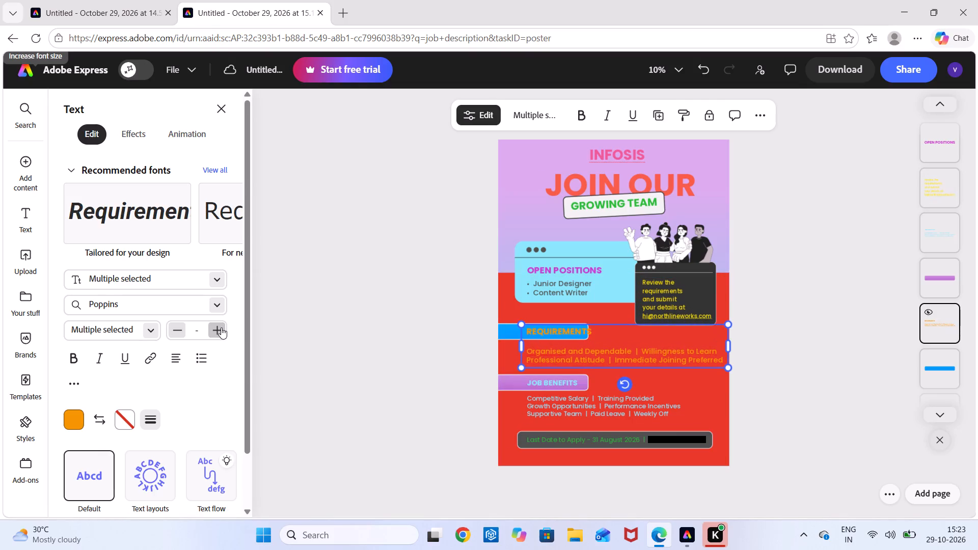
click(179, 335)
click(179, 335)
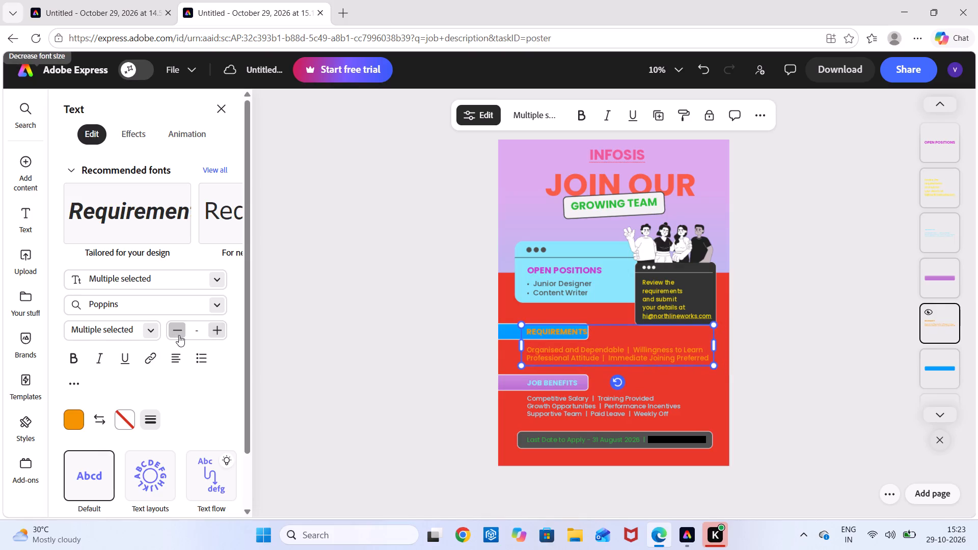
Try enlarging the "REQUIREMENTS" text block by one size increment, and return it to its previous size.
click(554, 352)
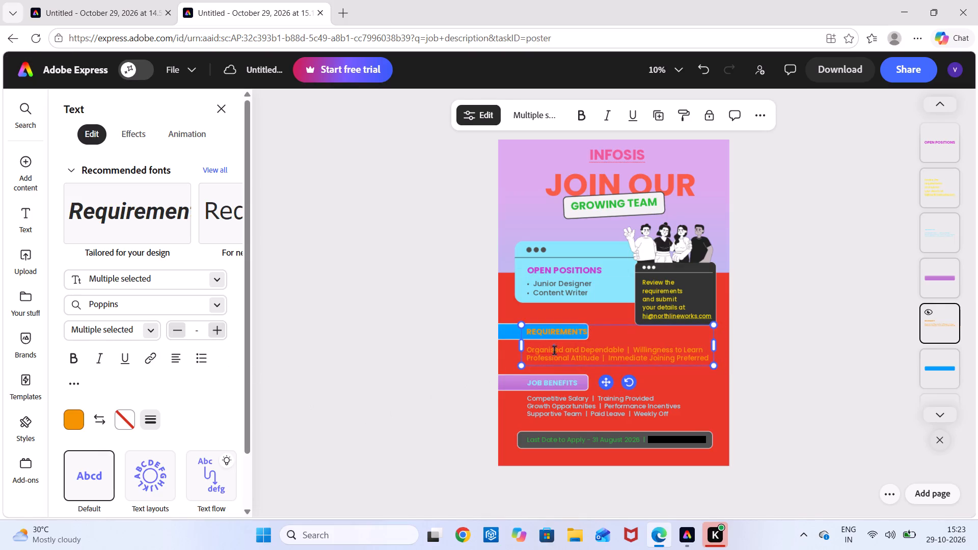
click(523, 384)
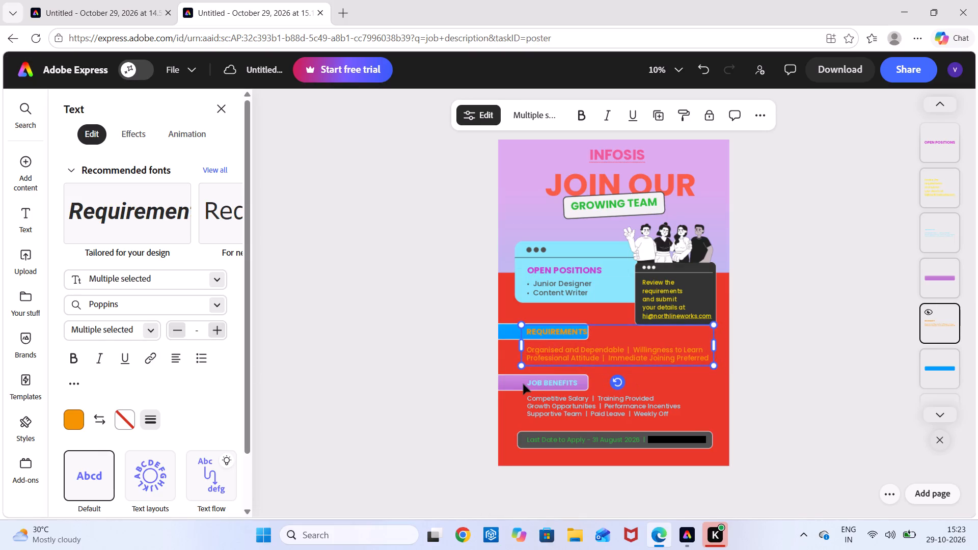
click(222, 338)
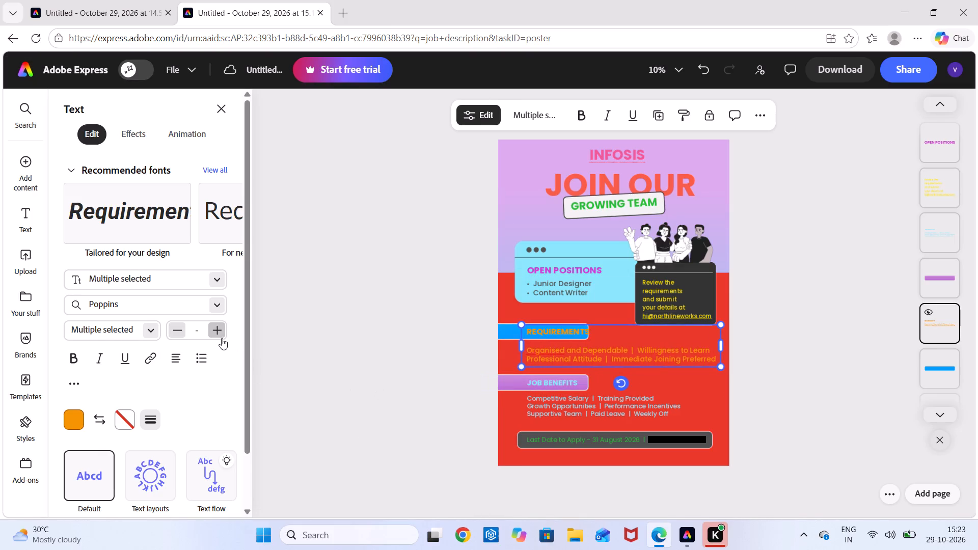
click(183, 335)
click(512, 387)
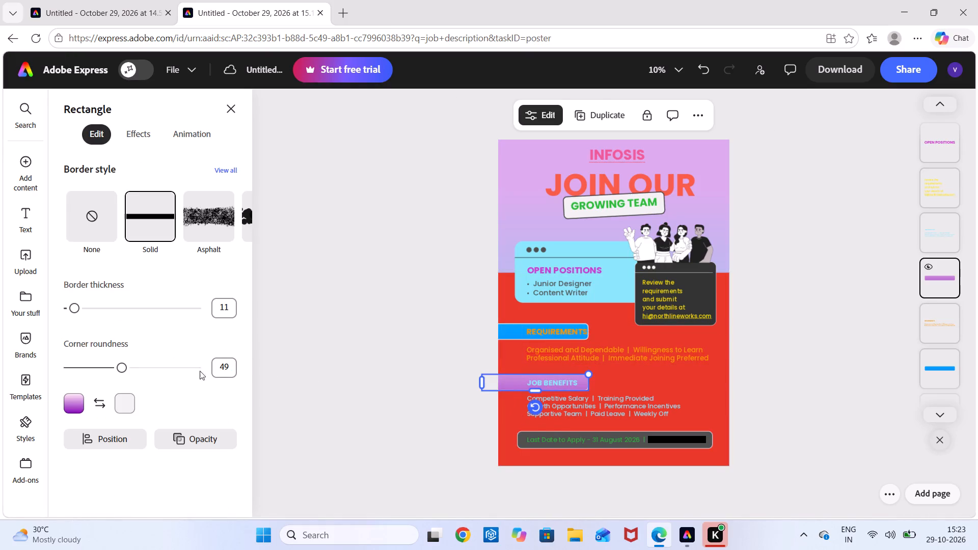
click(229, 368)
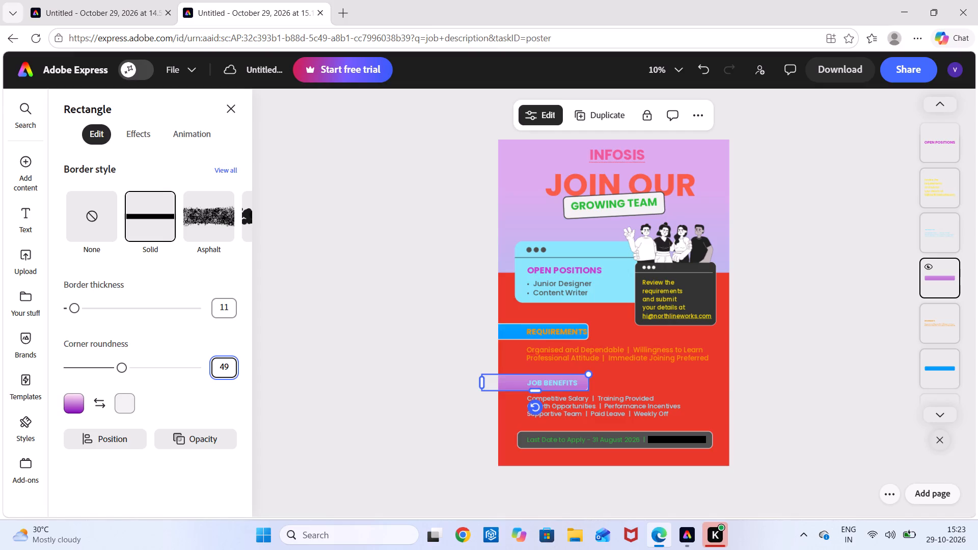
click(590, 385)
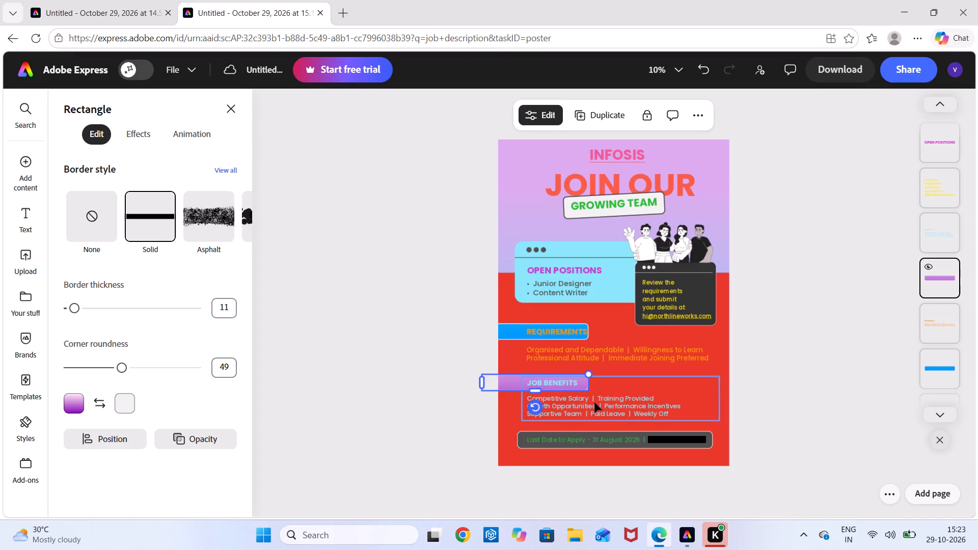
Increase the font size of the "JOB BENEFITS" heading and its lines by five increments, keeping the heading within its purple bar.
click(594, 402)
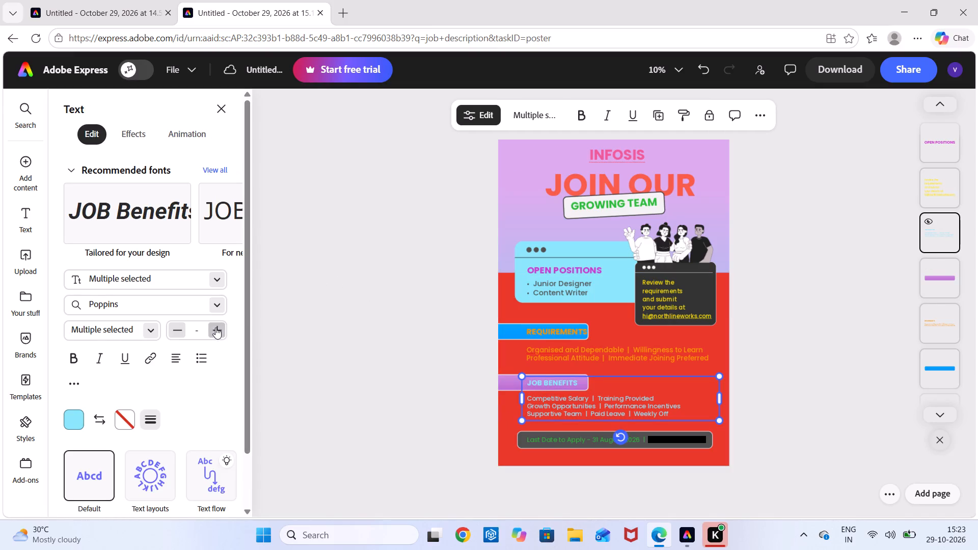
click(215, 327)
click(215, 327)
click(215, 327)
click(215, 327)
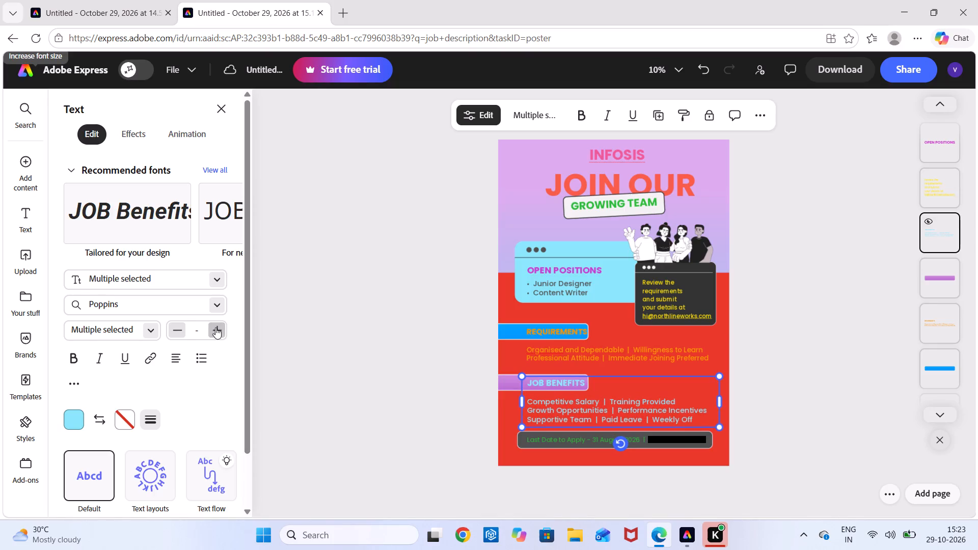
click(215, 327)
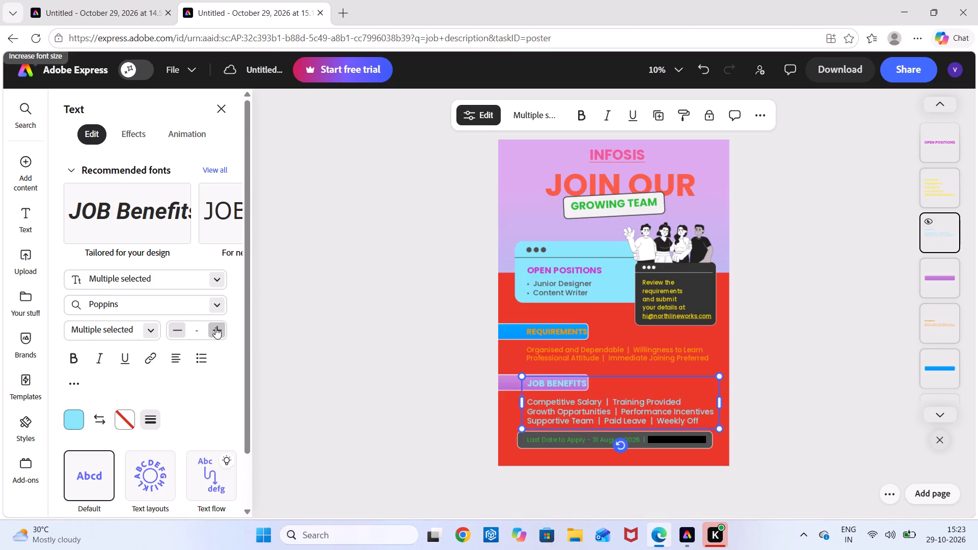
Set the font size of the "Last Date to Apply" line at the bottom of the poster to 25.
click(533, 438)
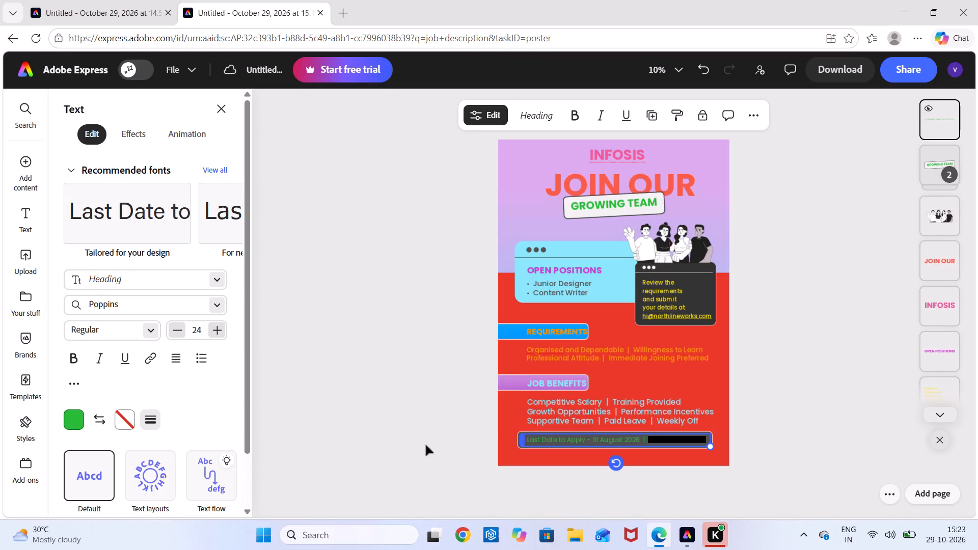
double_click(216, 333)
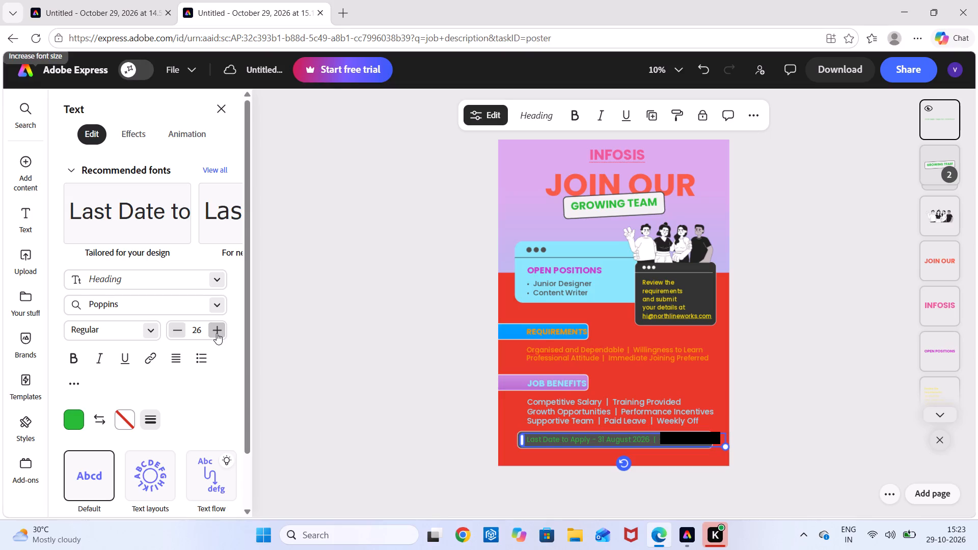
double_click(180, 334)
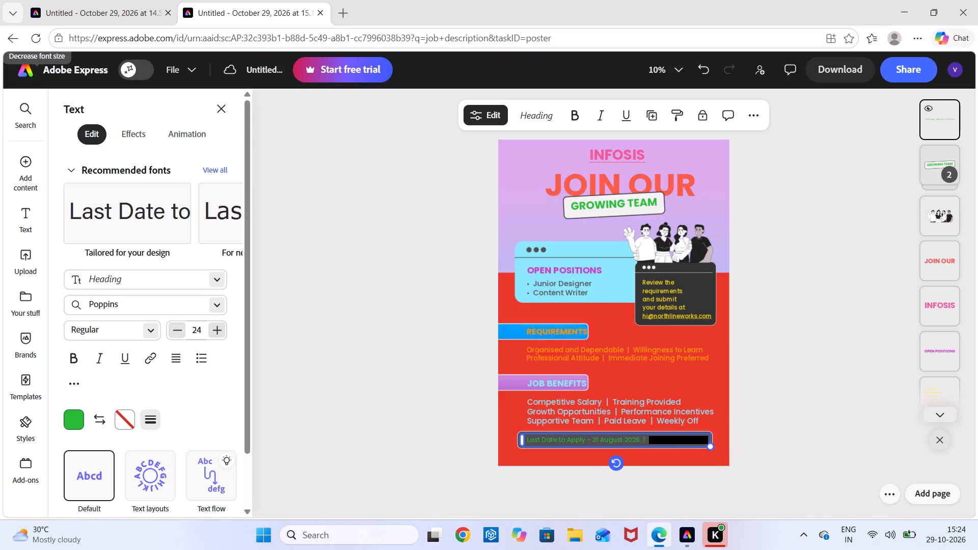
click(220, 326)
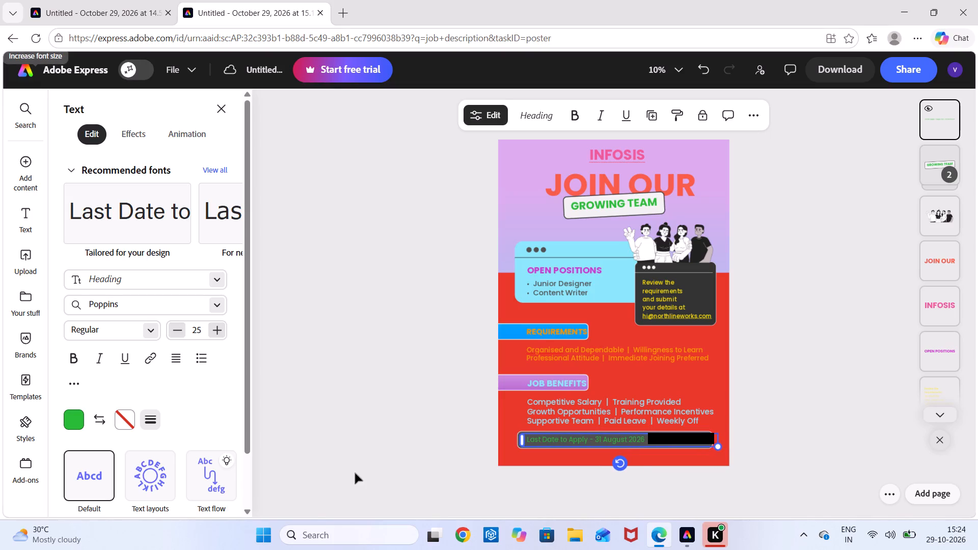
Shift the dark rounded bar behind the "Last Date to Apply" line slightly to the right so it encloses the whole text.
drag(518, 437, 524, 438)
double_click(519, 437)
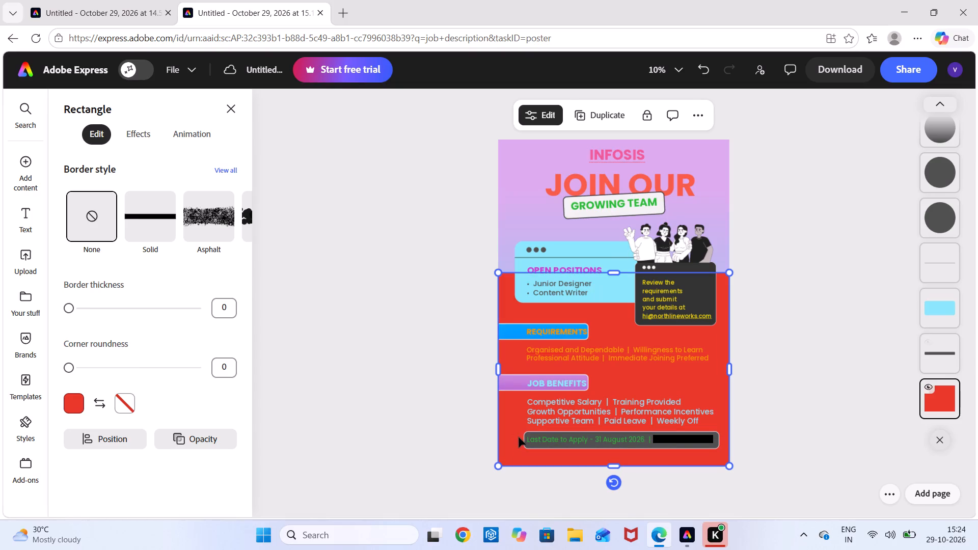
click(553, 431)
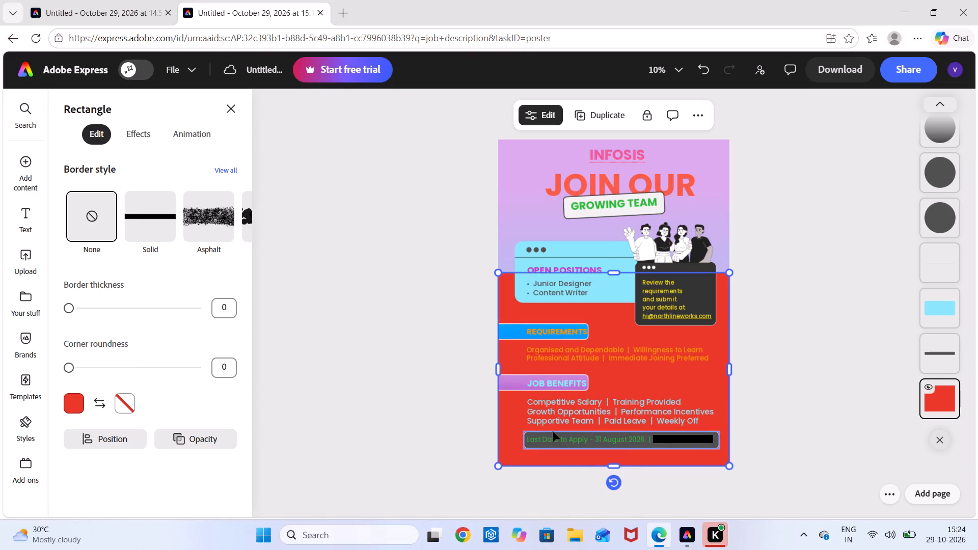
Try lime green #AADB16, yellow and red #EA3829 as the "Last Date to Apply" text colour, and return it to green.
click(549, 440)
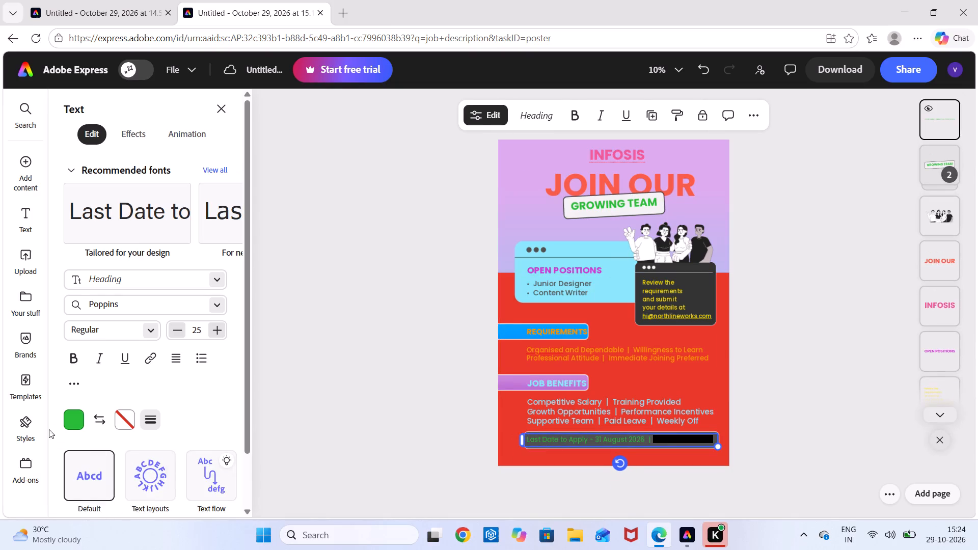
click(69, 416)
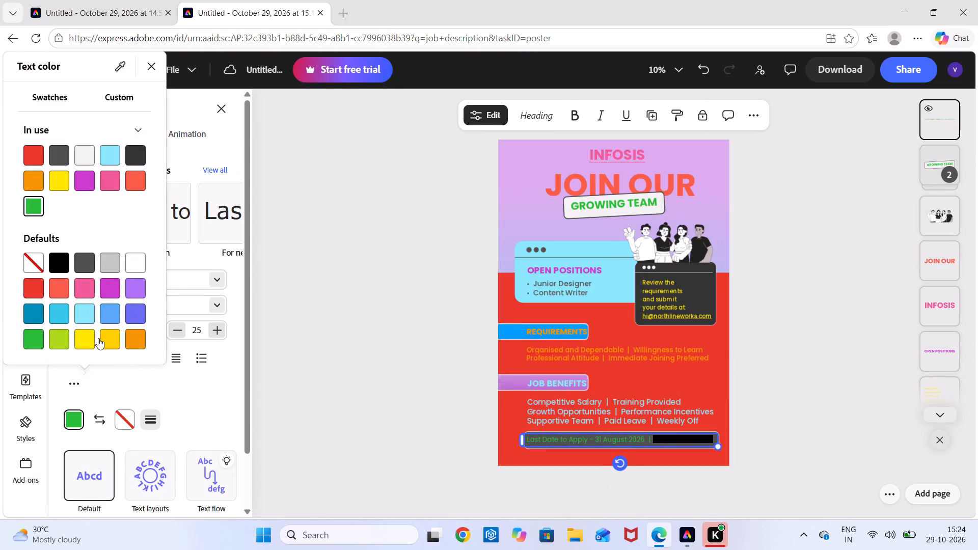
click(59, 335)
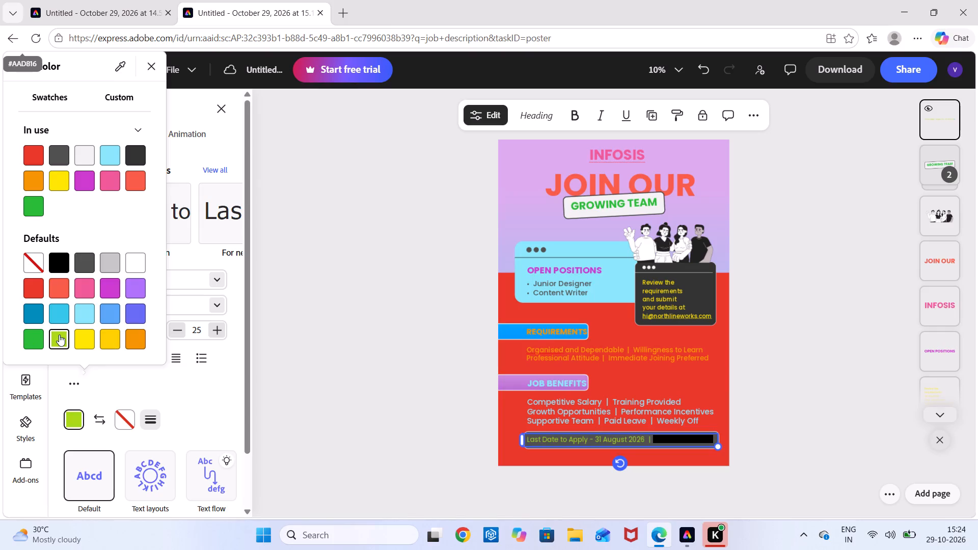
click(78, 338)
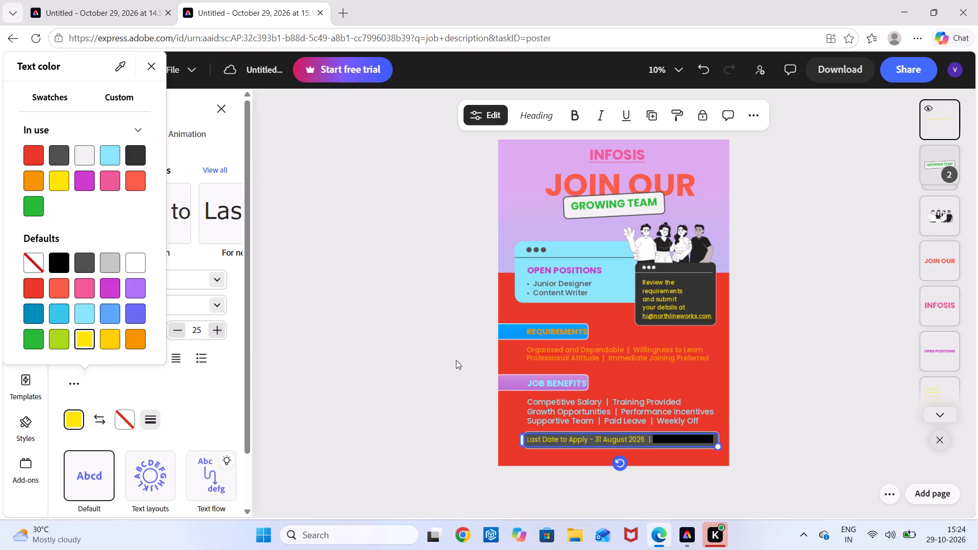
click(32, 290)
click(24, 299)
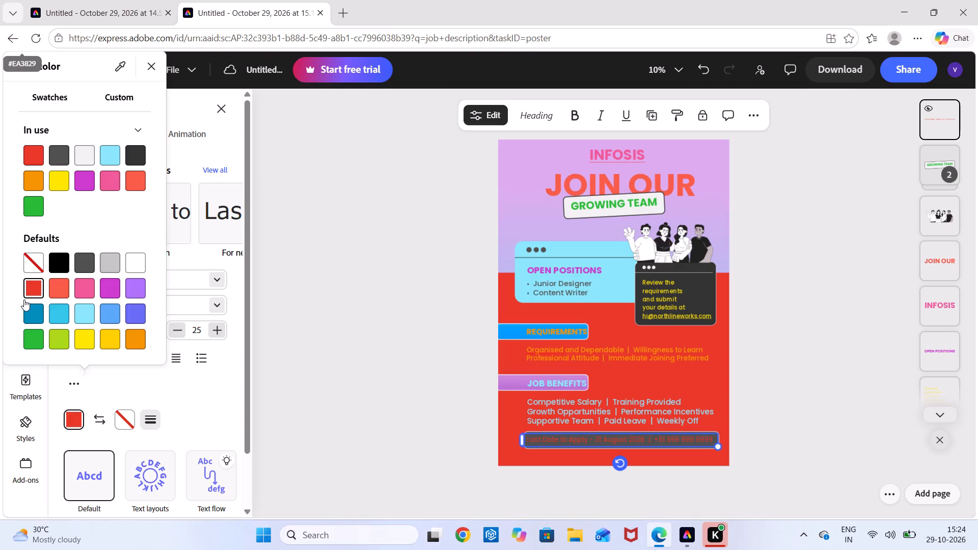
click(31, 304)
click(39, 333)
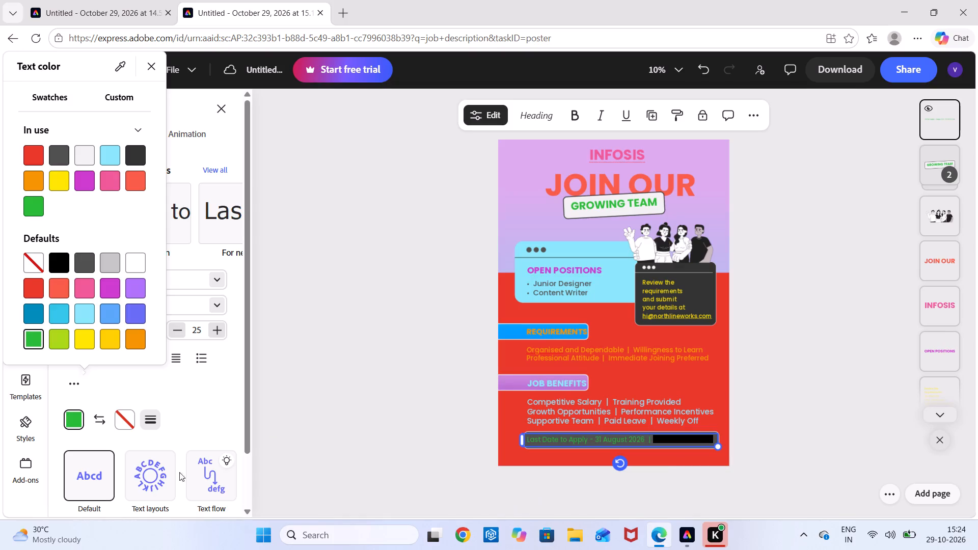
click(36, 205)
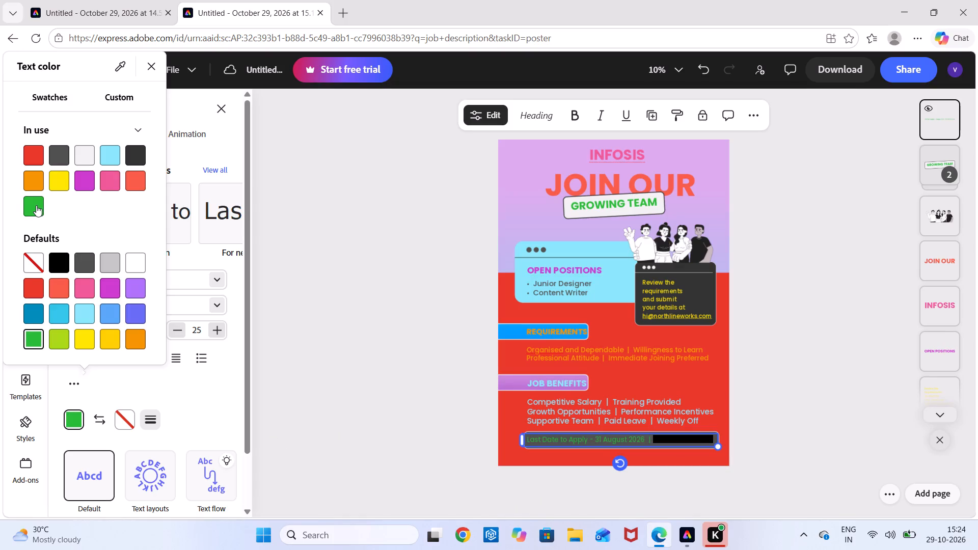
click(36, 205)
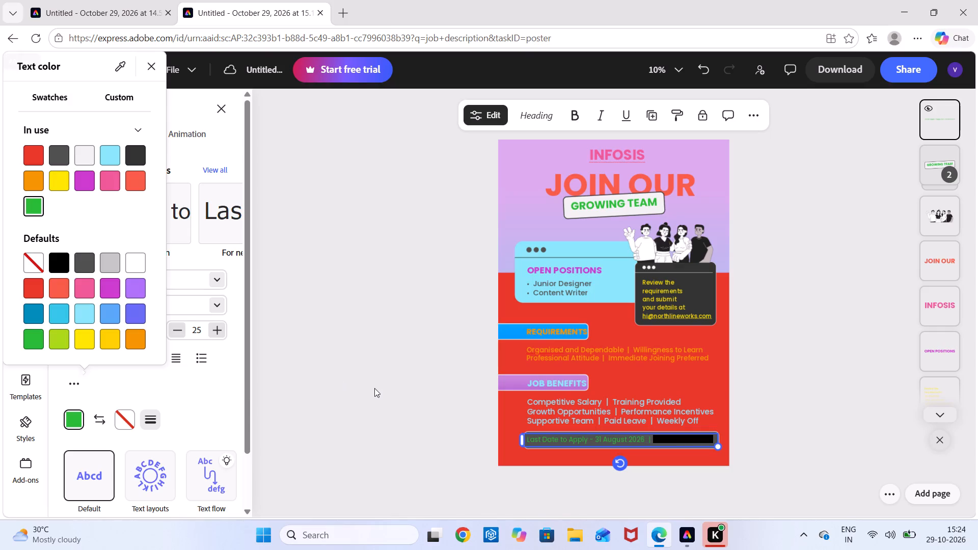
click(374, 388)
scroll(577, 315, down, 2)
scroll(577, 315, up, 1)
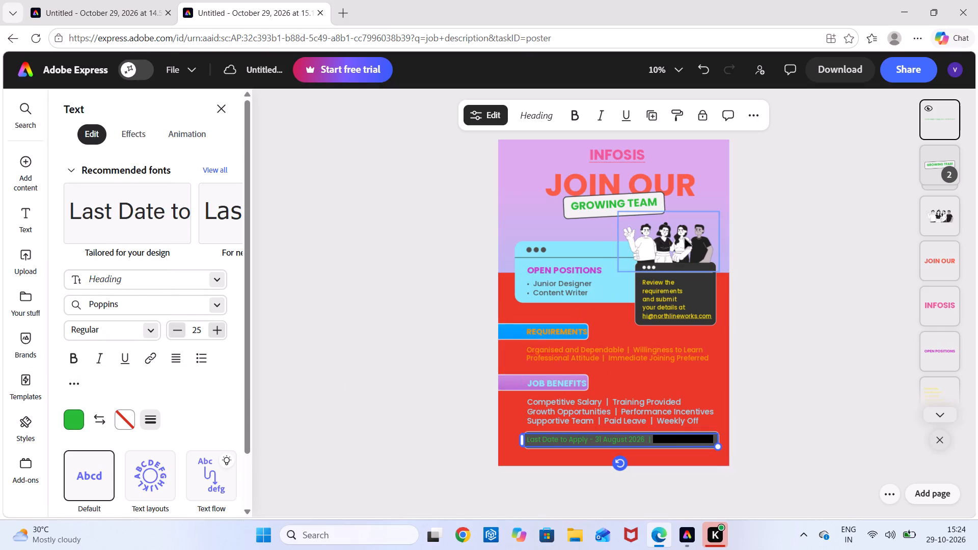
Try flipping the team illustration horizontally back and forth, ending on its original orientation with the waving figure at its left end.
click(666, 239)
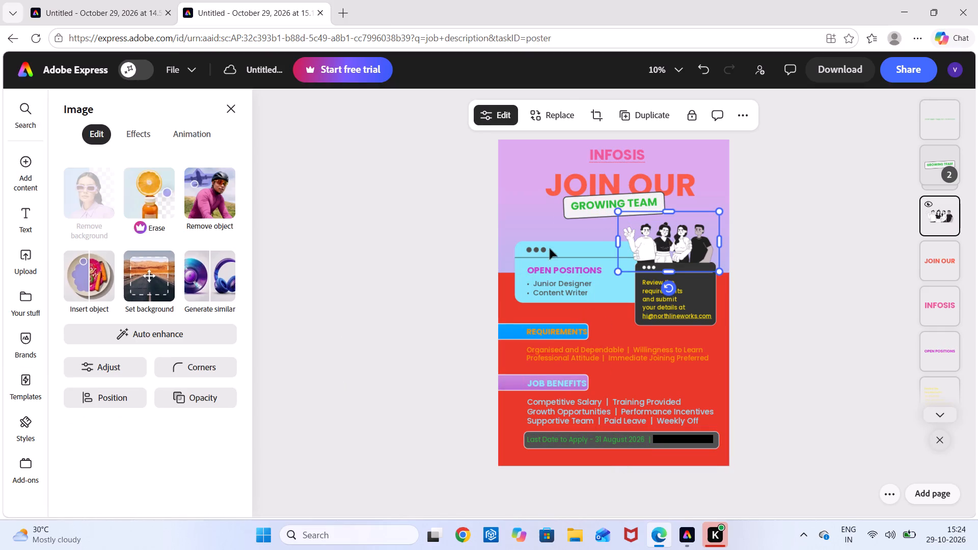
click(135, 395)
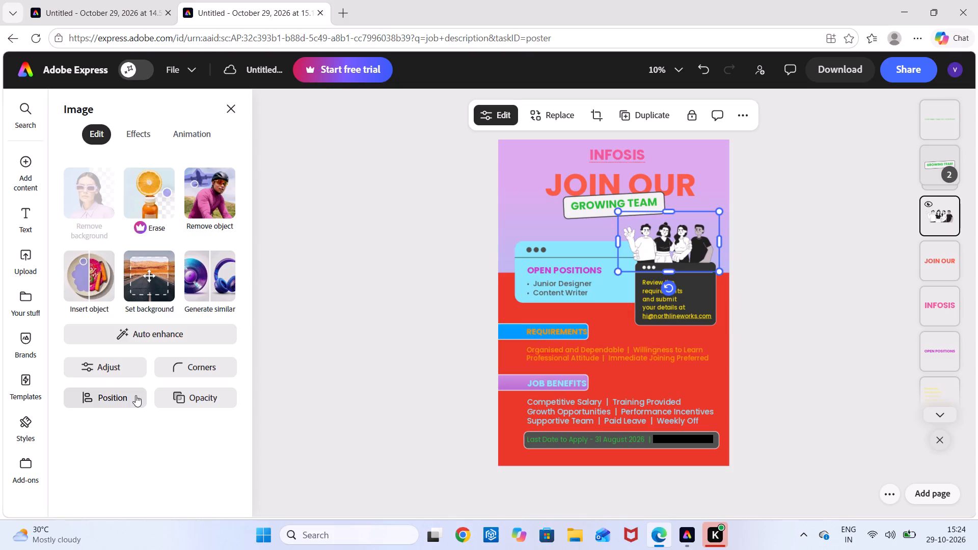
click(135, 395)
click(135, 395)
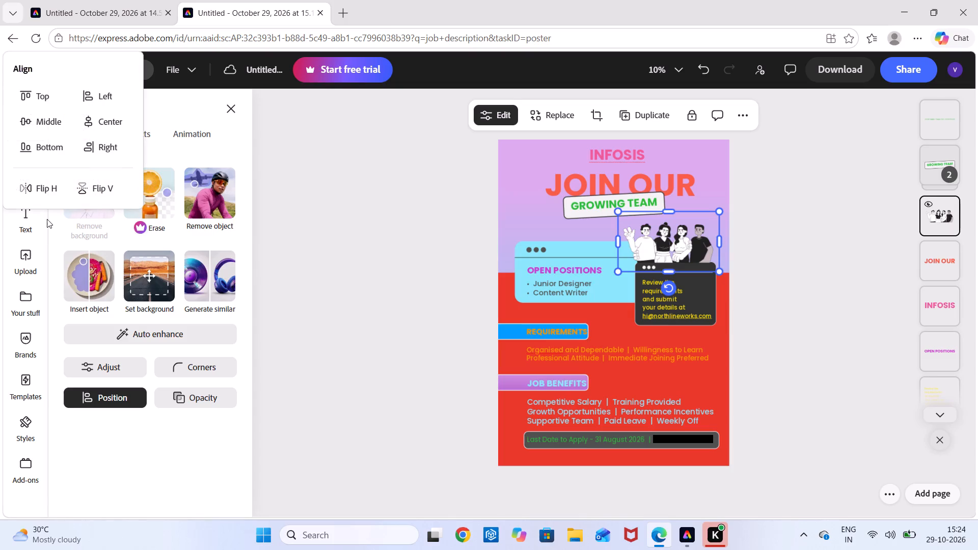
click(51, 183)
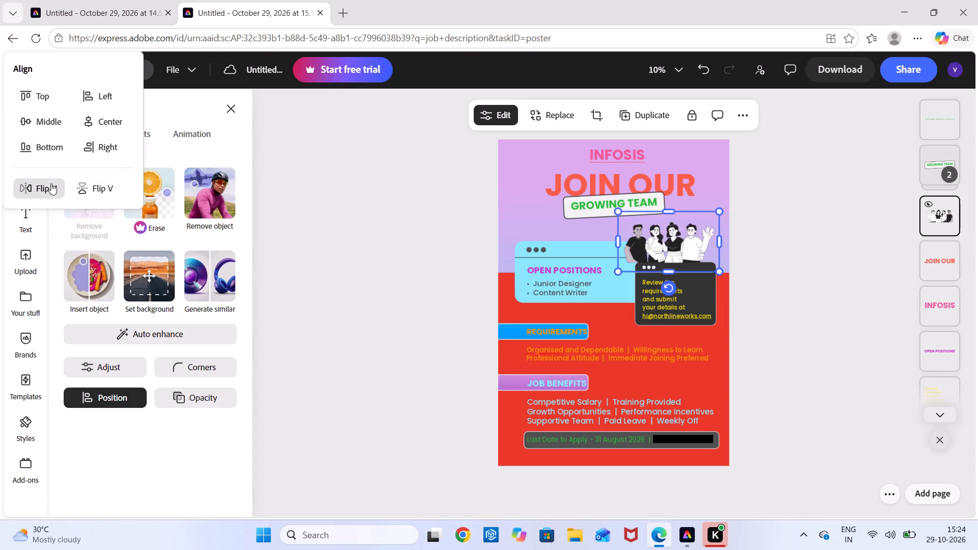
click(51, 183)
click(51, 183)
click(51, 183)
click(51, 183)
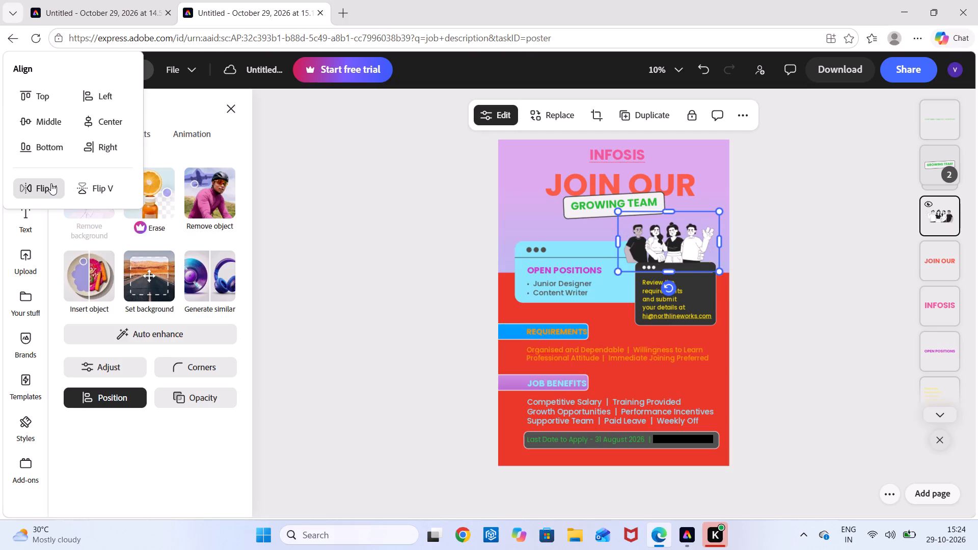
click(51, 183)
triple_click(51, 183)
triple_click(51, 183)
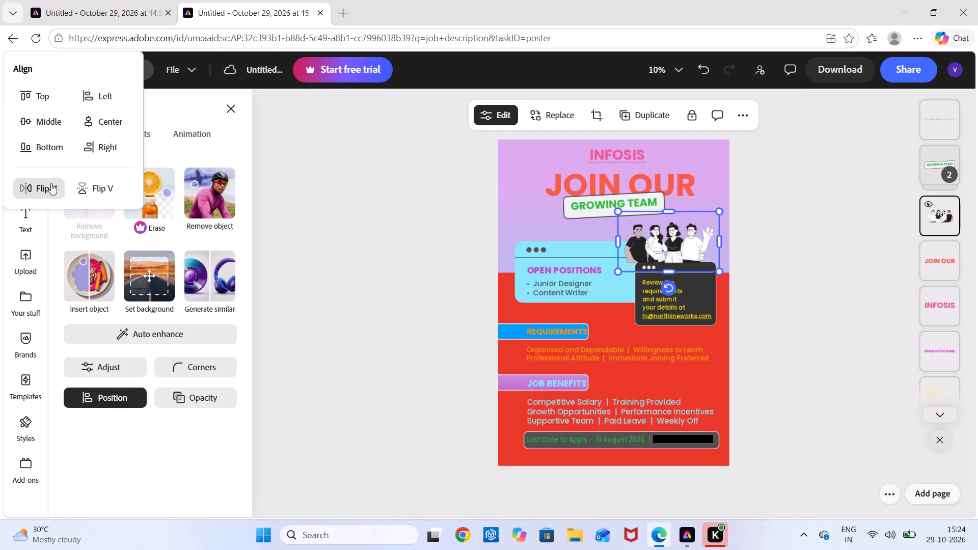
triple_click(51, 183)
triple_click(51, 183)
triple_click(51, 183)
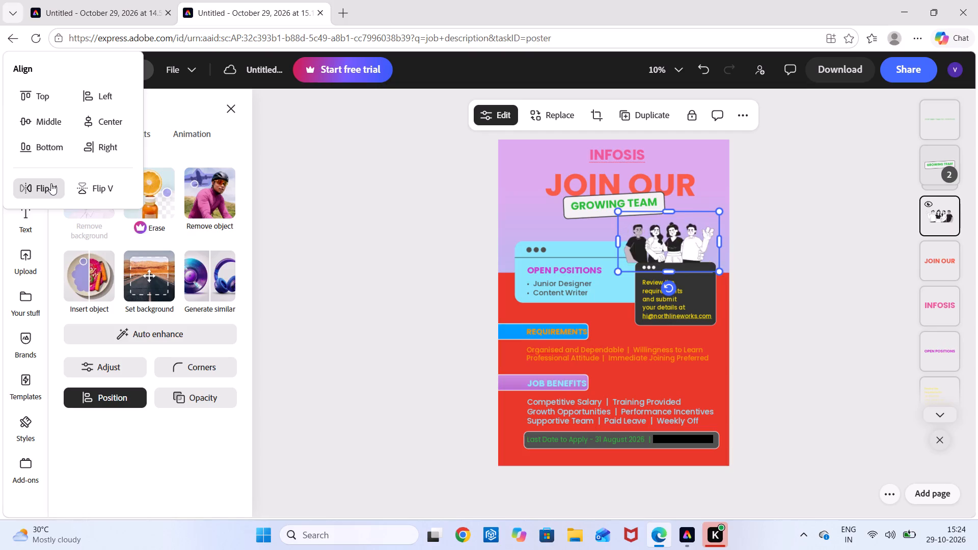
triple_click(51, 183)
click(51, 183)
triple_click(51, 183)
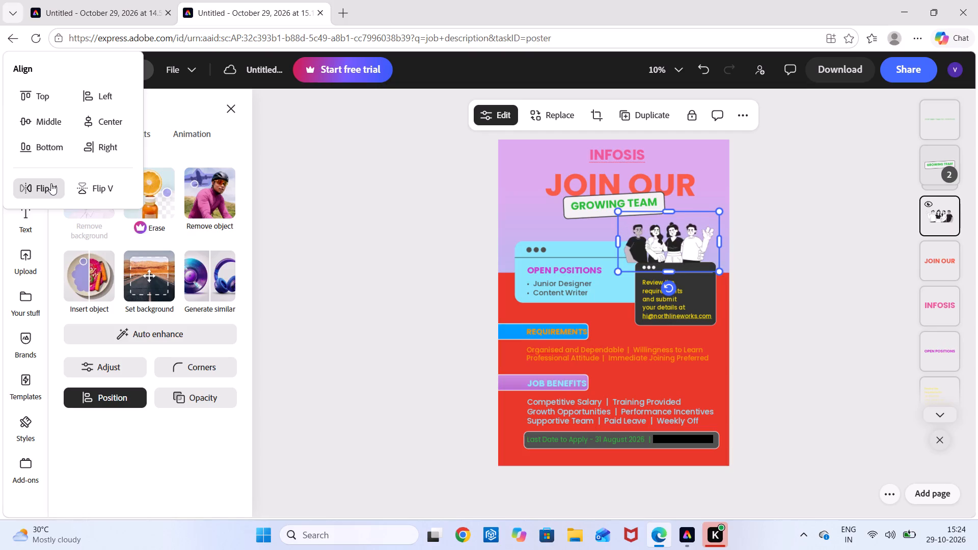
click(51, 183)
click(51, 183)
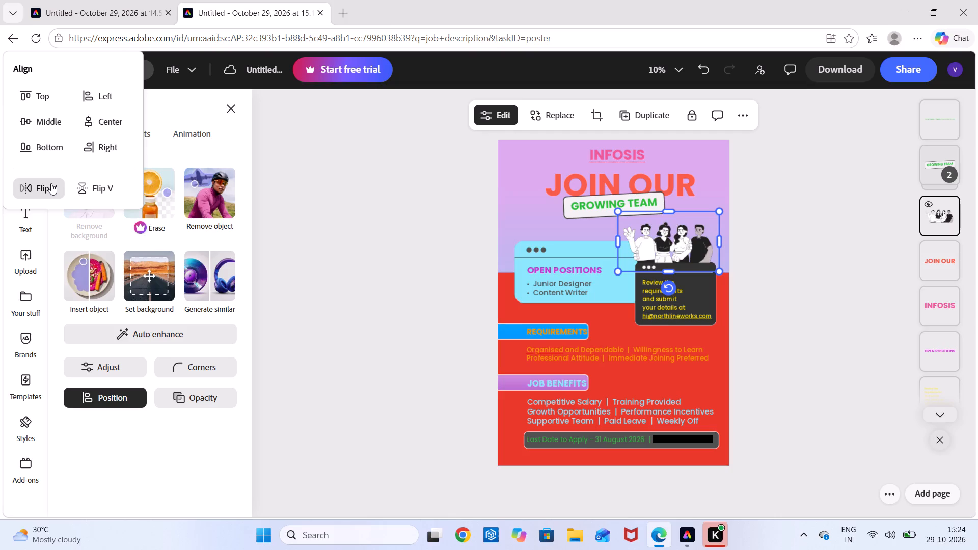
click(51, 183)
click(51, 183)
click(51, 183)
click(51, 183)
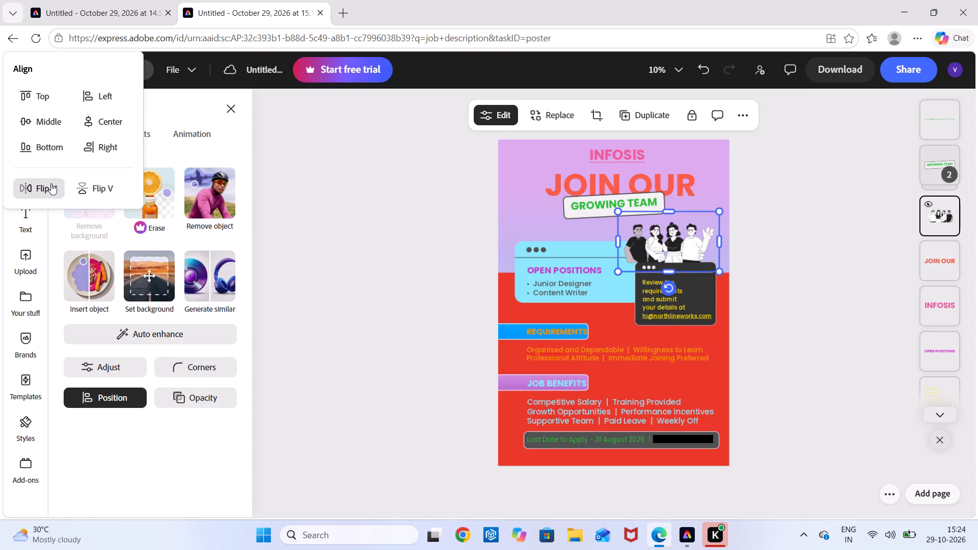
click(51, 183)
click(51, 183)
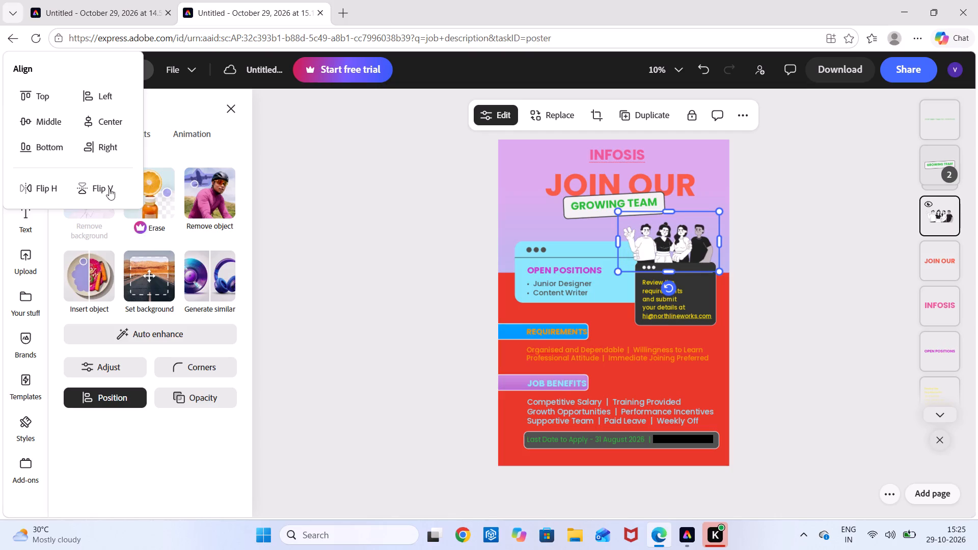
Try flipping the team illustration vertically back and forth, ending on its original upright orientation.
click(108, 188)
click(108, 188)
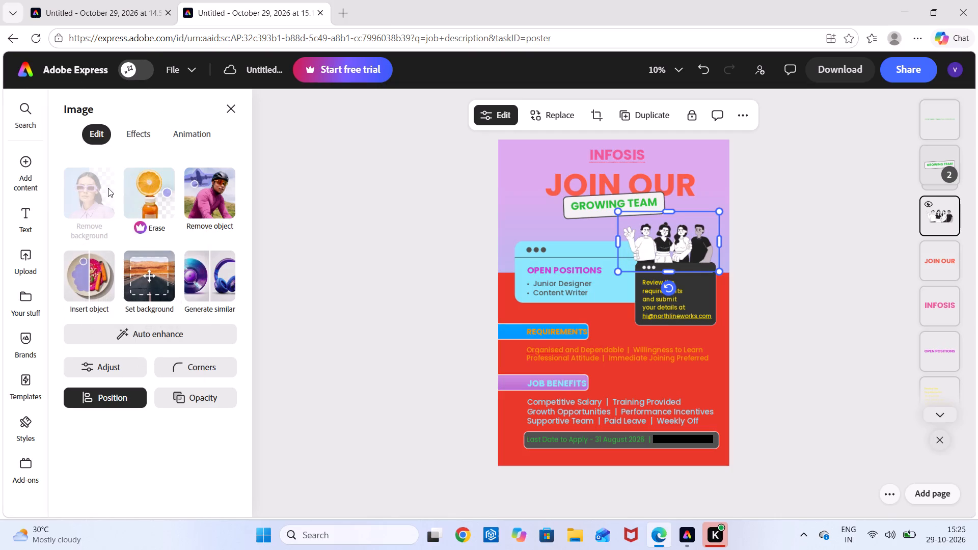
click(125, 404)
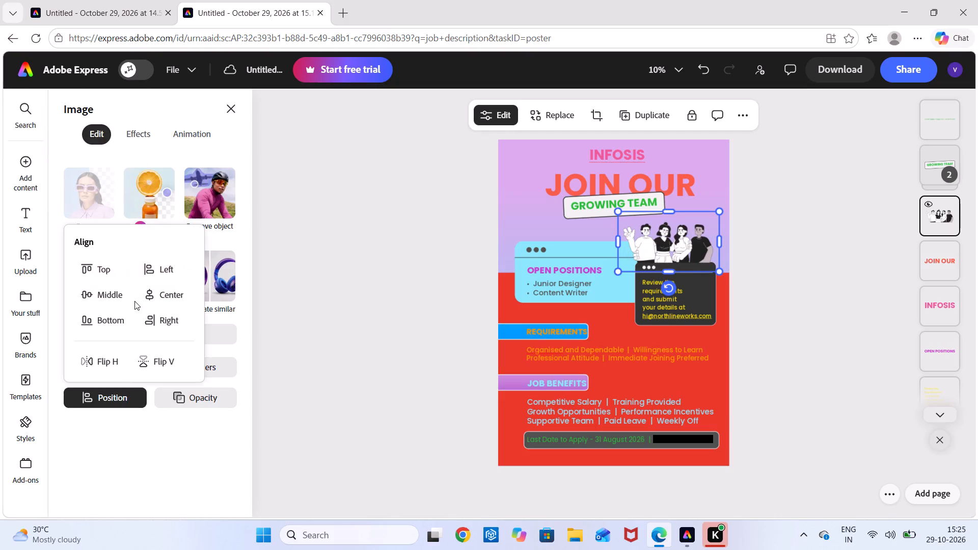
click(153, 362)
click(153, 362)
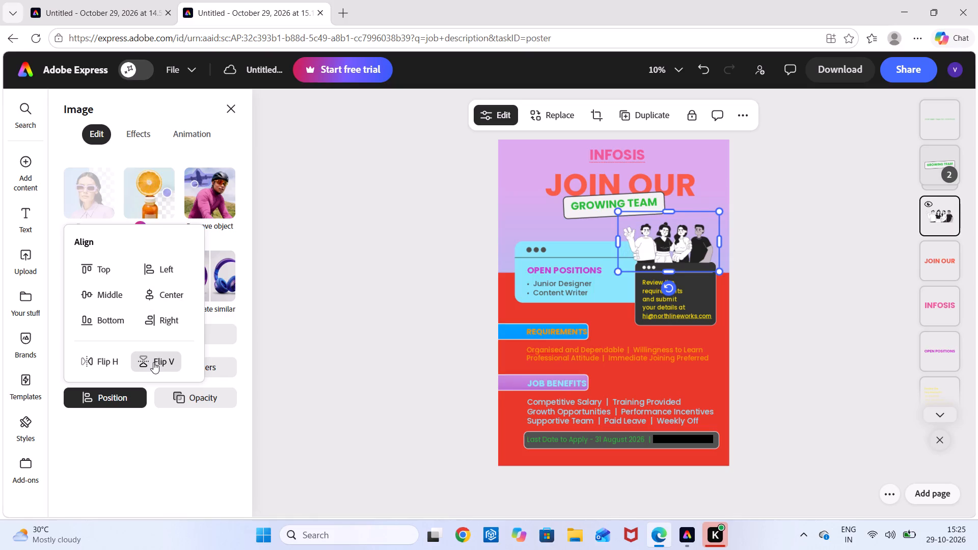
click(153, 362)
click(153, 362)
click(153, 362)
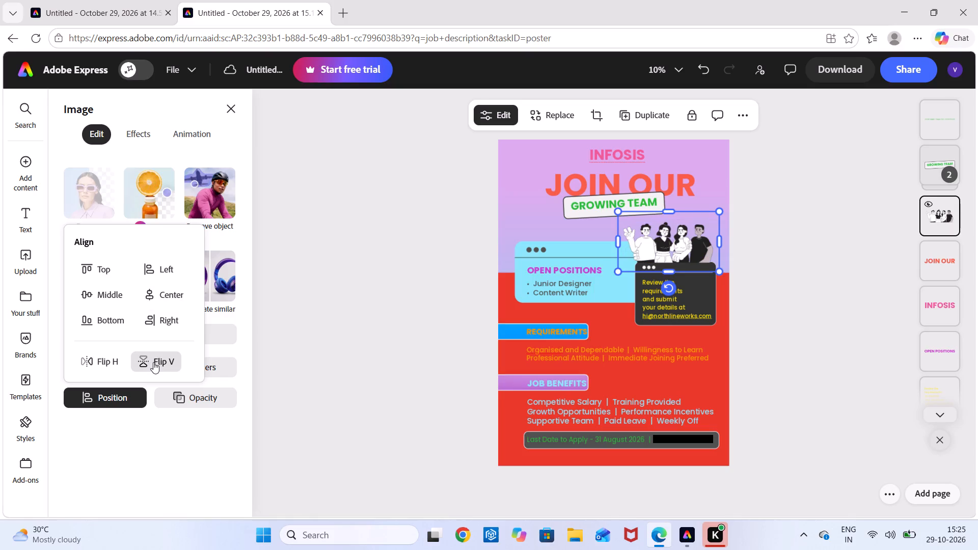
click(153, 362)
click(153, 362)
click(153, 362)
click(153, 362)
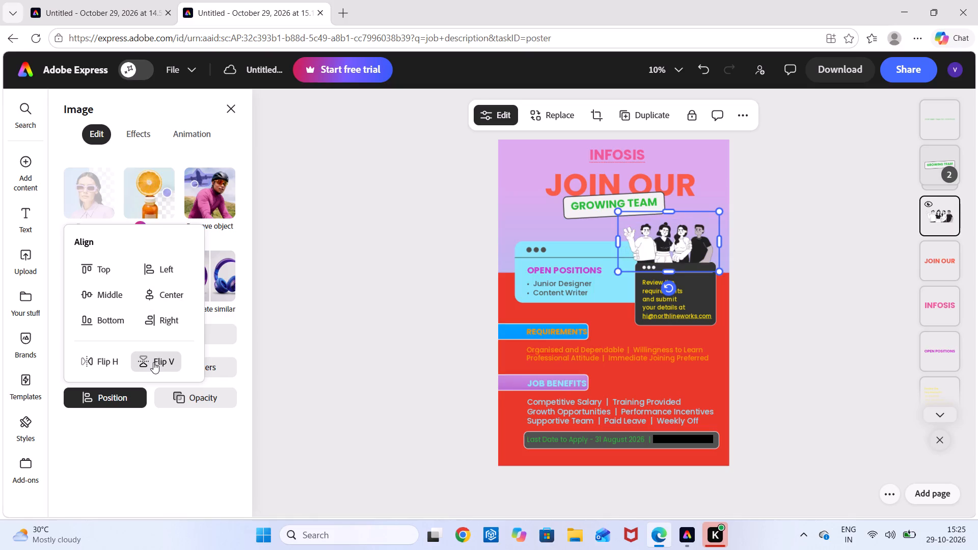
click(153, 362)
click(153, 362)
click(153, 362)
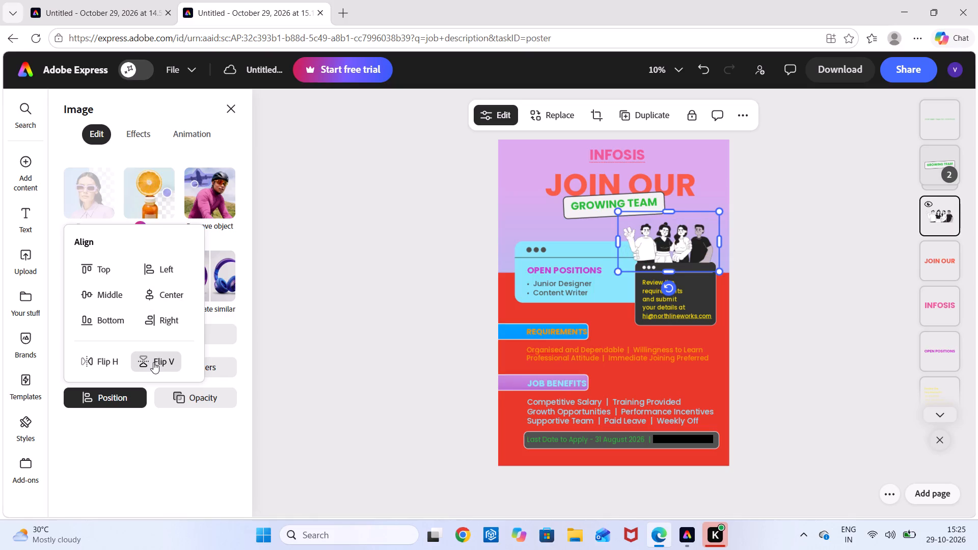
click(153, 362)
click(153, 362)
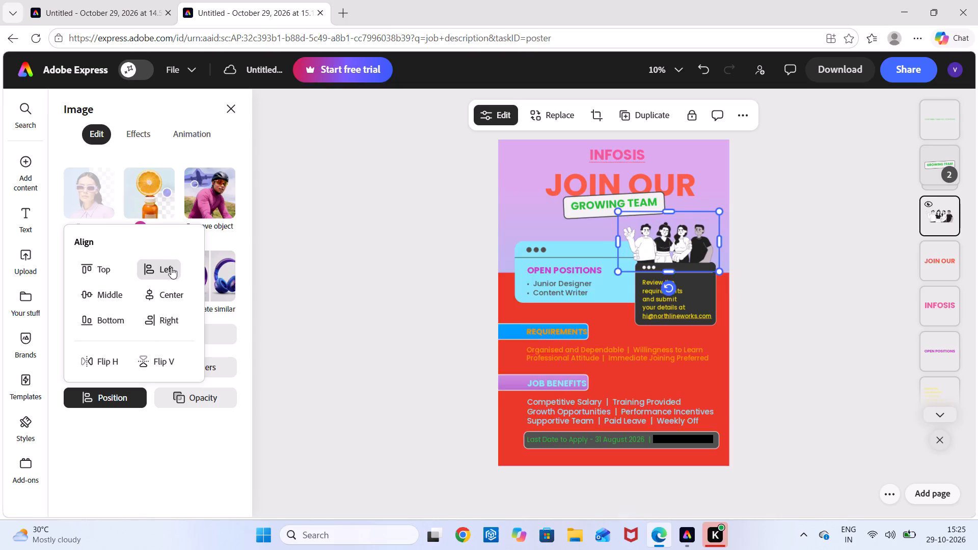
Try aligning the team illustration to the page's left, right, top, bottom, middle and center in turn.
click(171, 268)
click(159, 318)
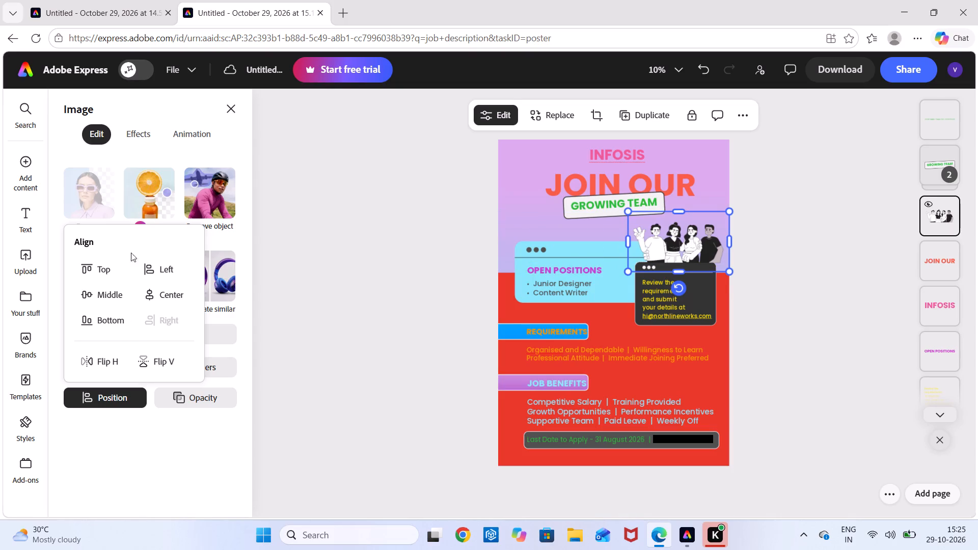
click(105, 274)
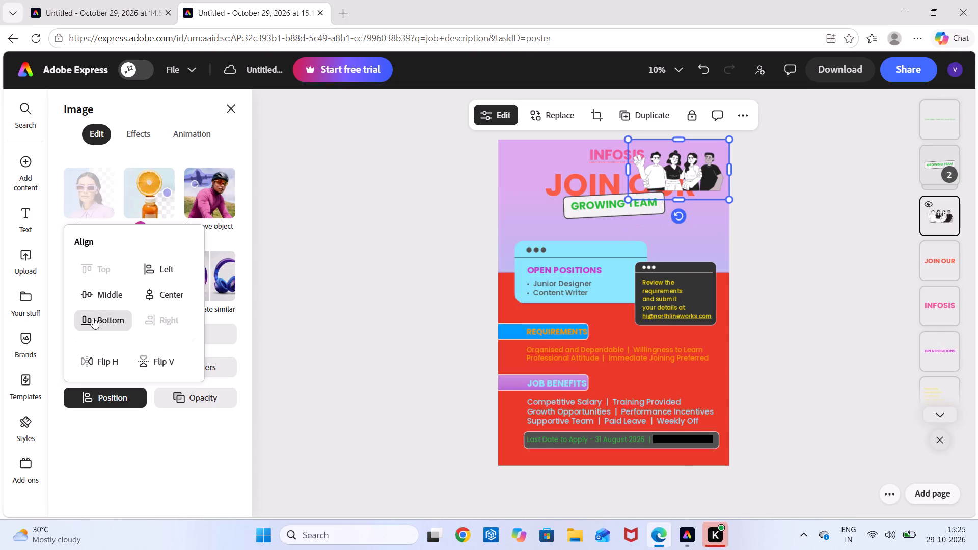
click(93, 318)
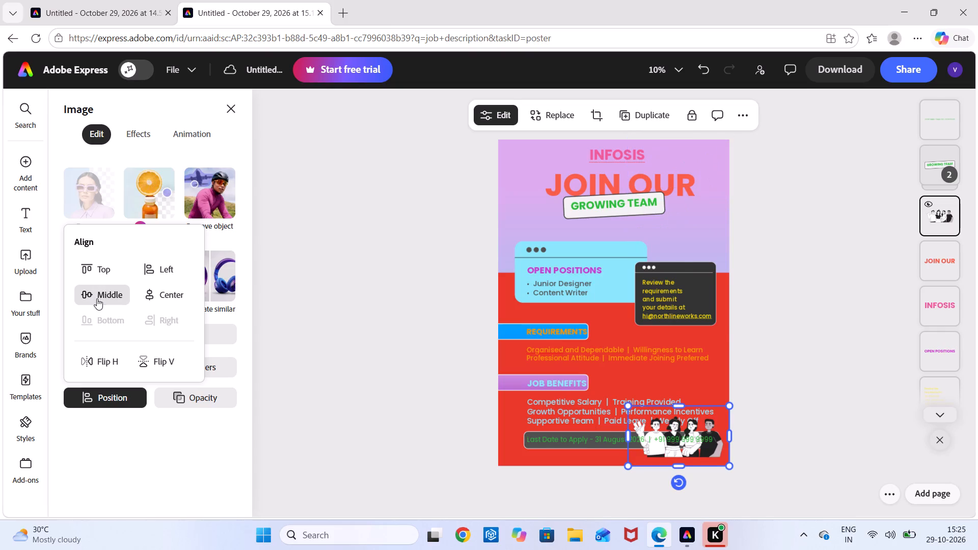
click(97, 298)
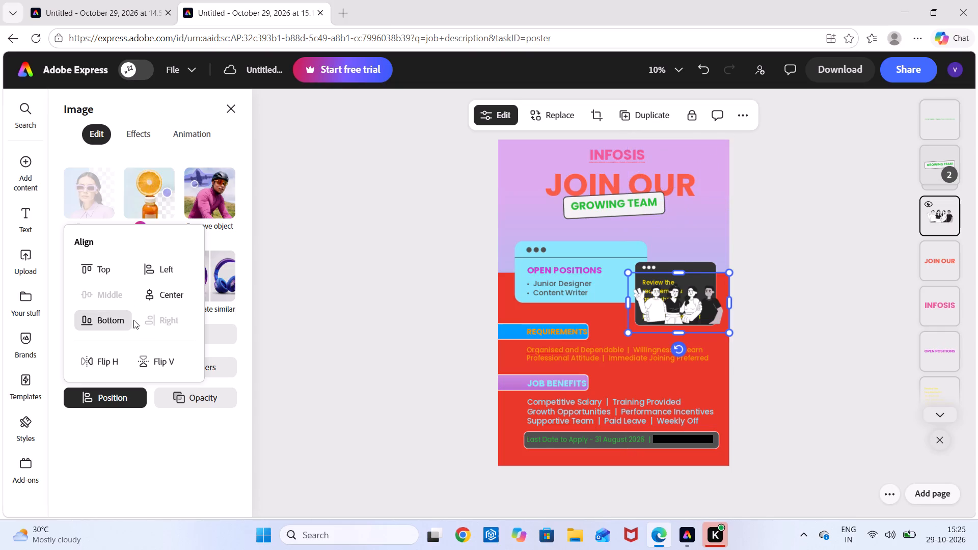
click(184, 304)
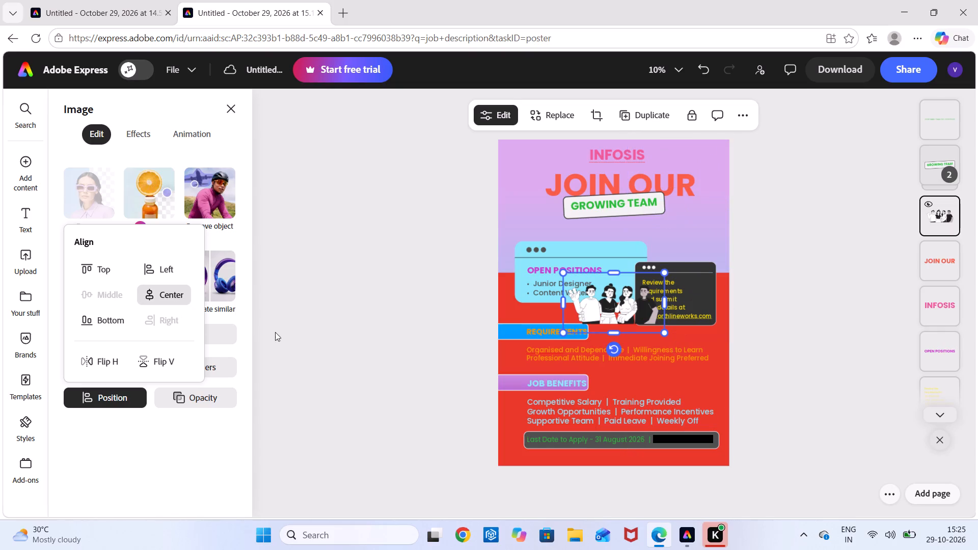
Move the team illustration back above the dark "Review the requirements" box, reaching slightly past the poster's right edge.
drag(611, 308, 640, 282)
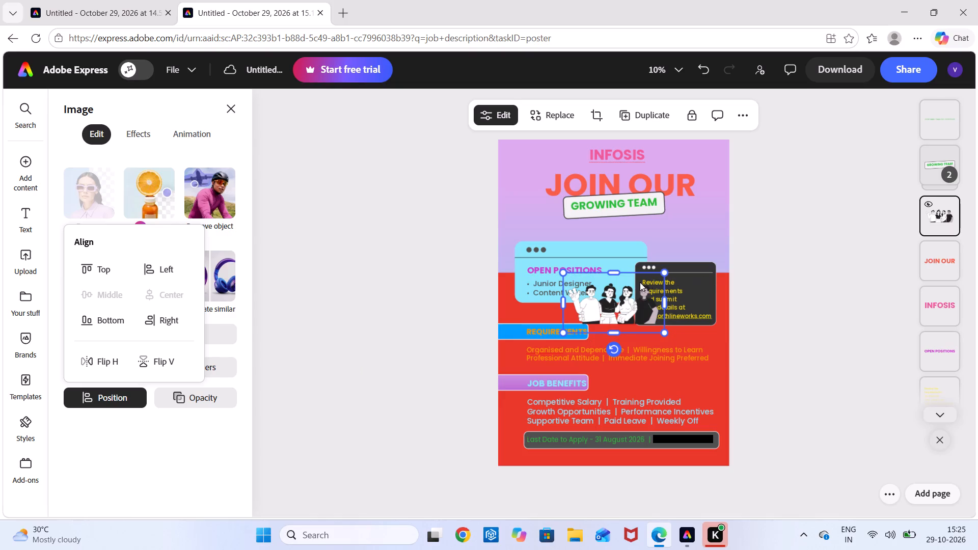
drag(640, 282, 628, 280)
click(628, 280)
drag(628, 280, 688, 224)
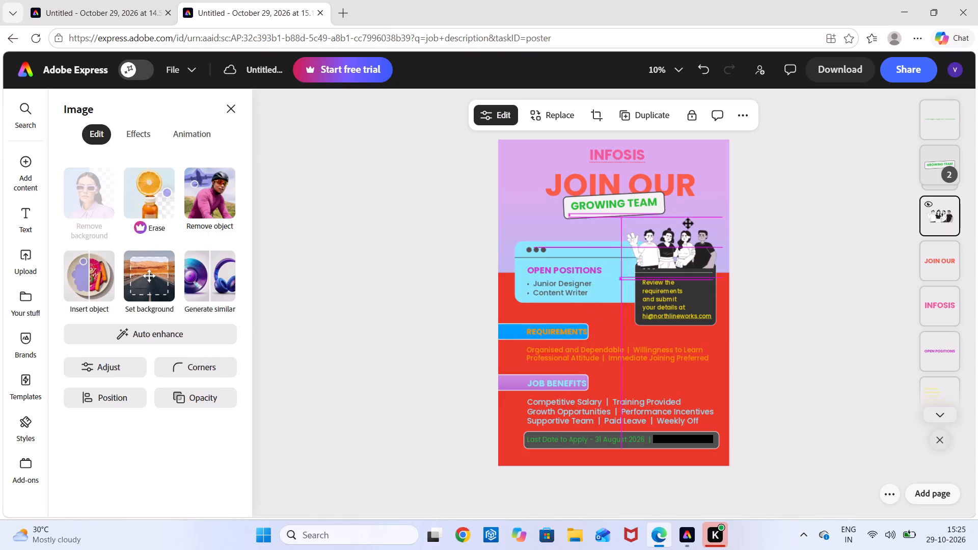
drag(688, 224, 688, 220)
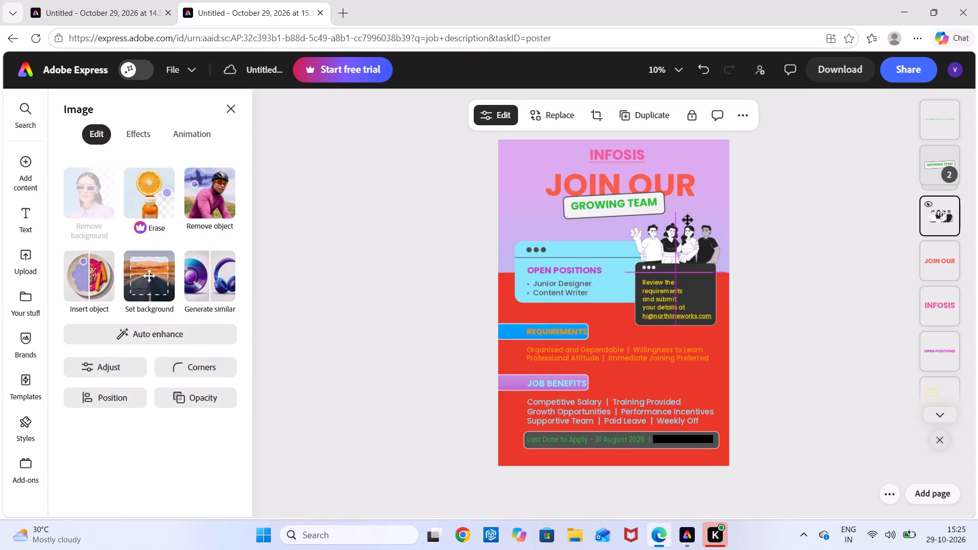
drag(688, 220, 697, 217)
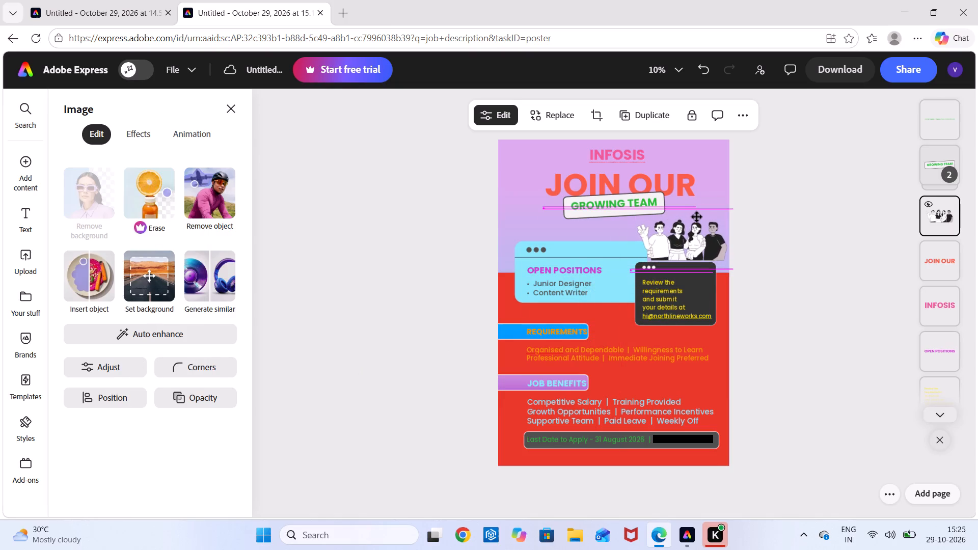
drag(697, 217, 696, 219)
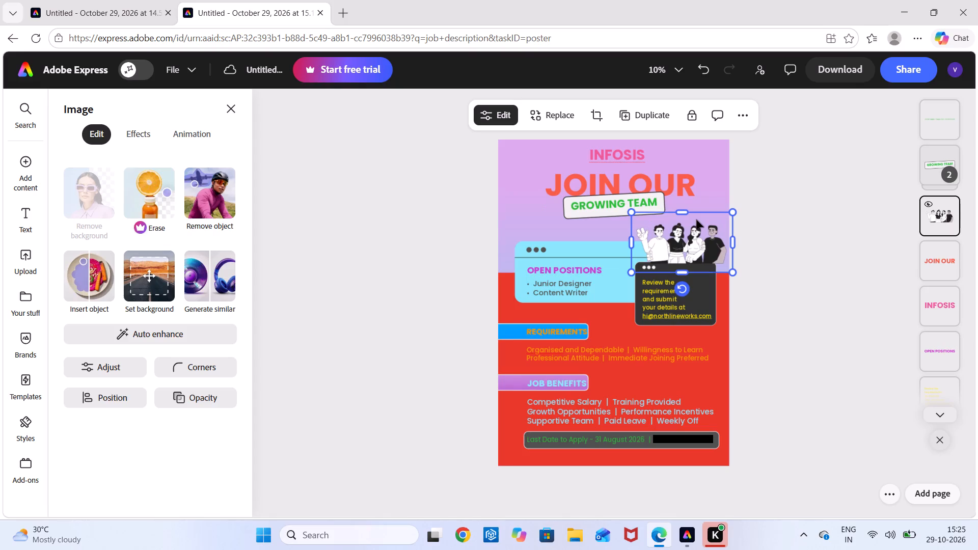
Change the poster's page background from the gradient to solid light blue #33C5E8.
click(530, 200)
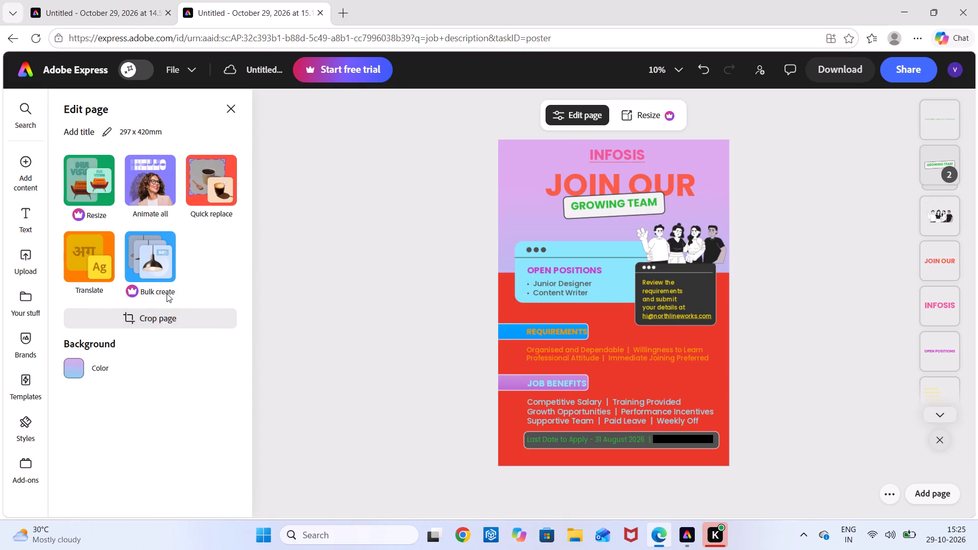
click(68, 369)
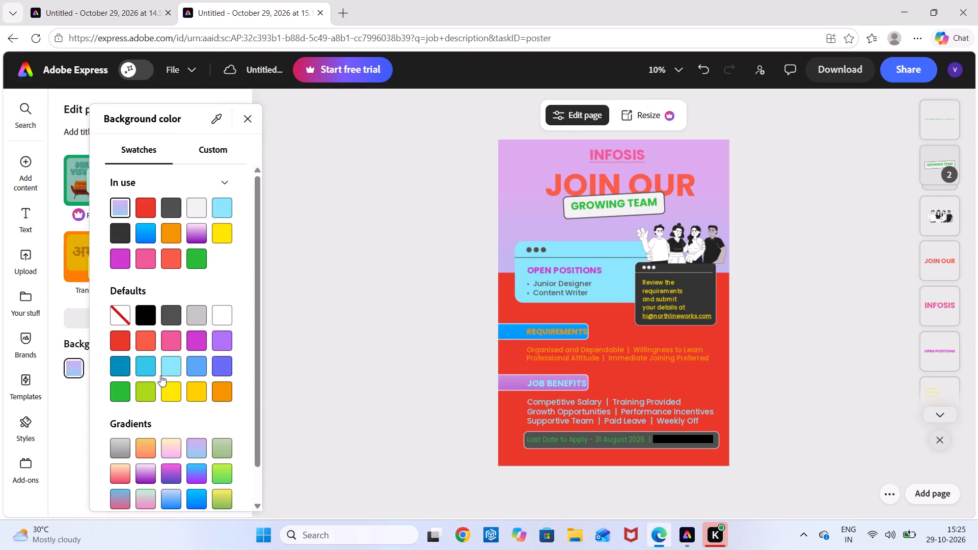
click(156, 362)
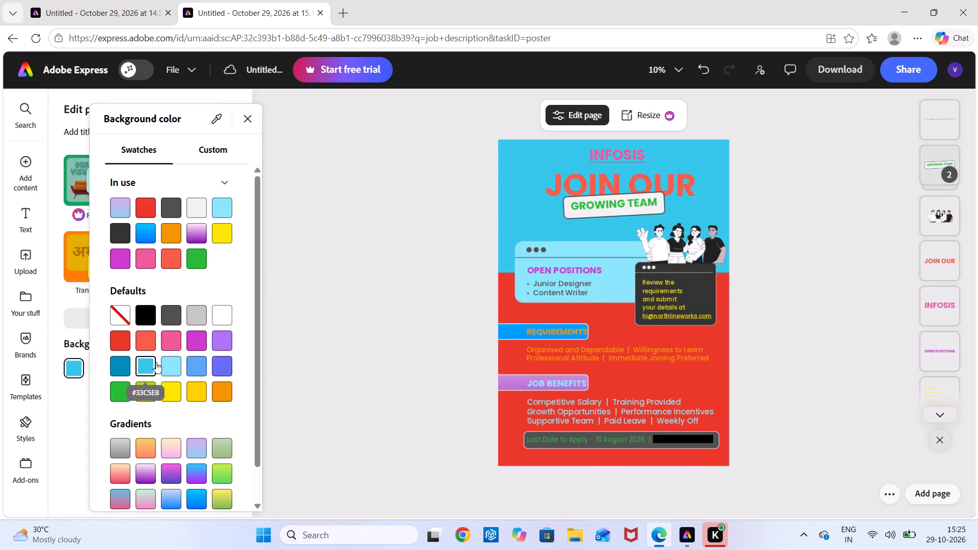
click(394, 291)
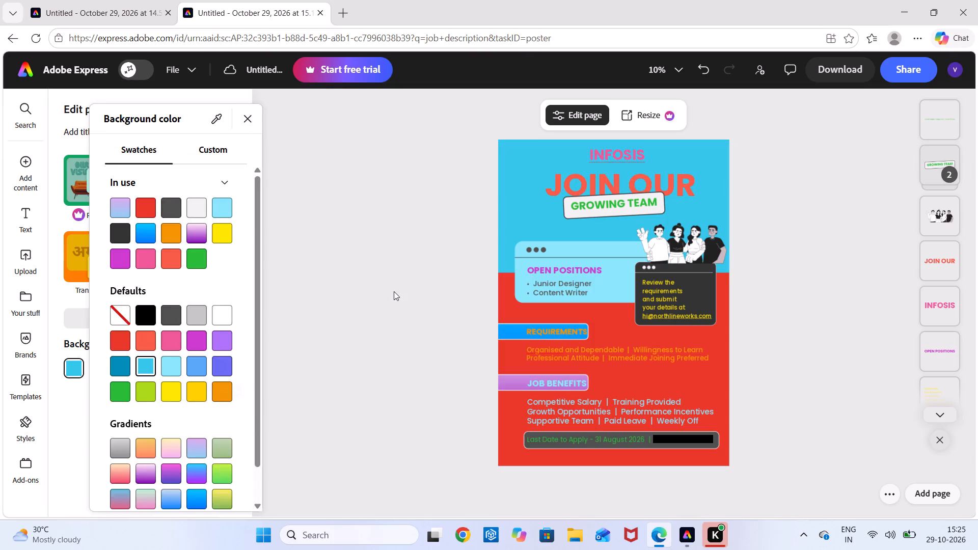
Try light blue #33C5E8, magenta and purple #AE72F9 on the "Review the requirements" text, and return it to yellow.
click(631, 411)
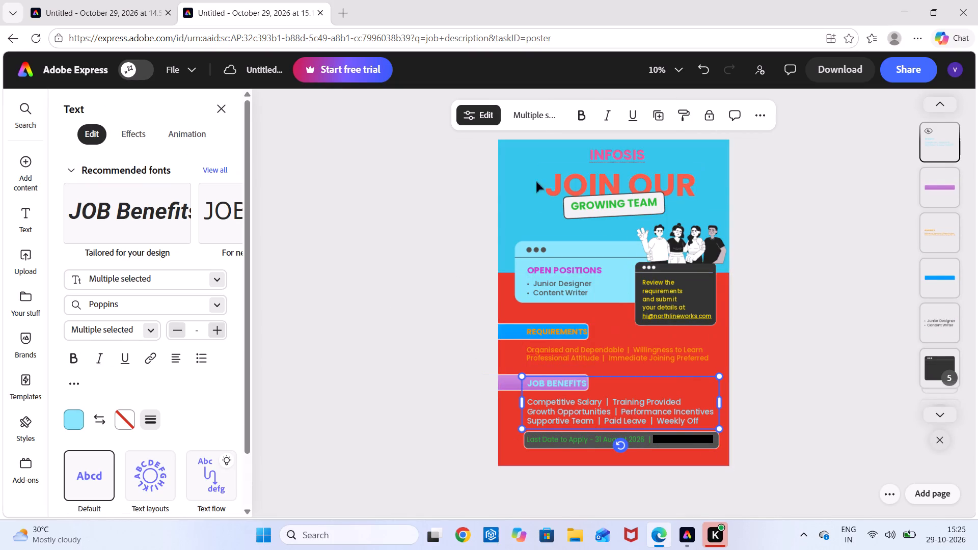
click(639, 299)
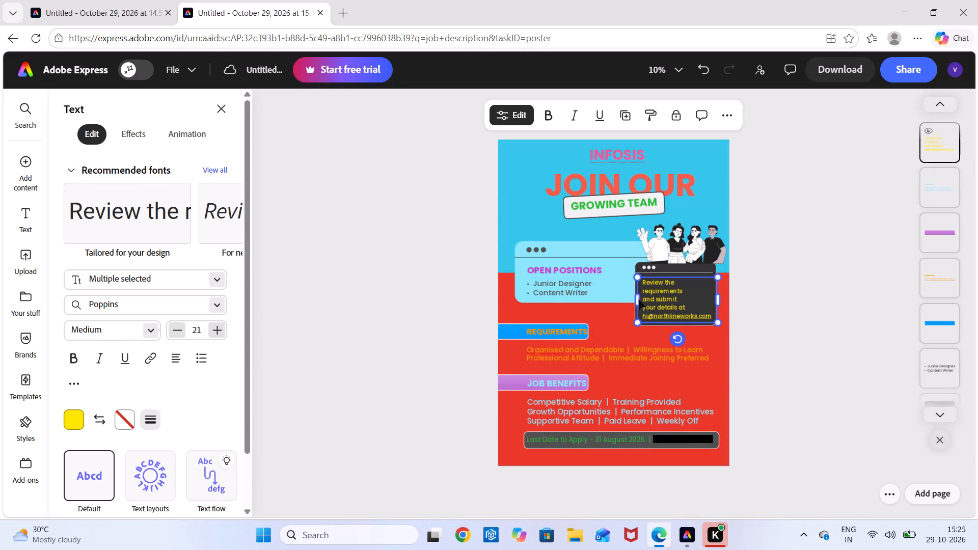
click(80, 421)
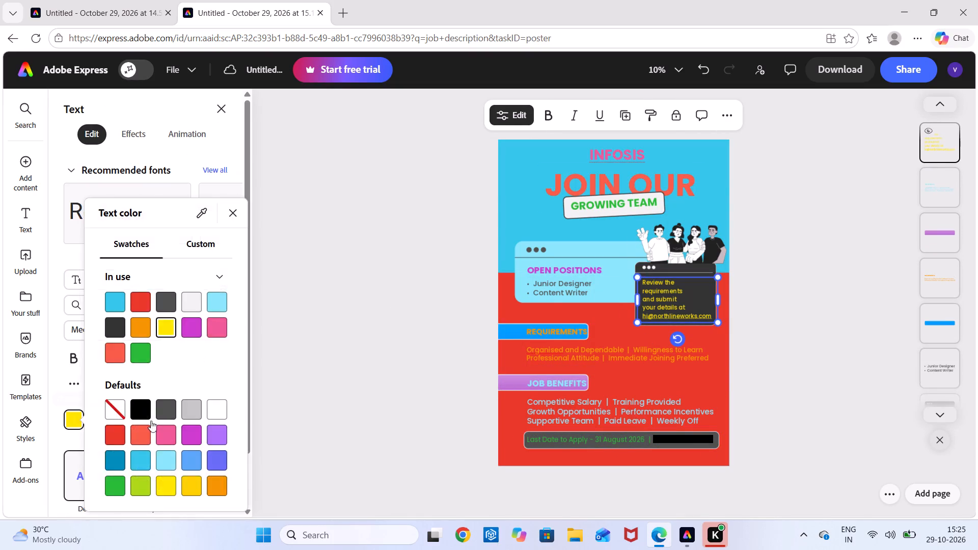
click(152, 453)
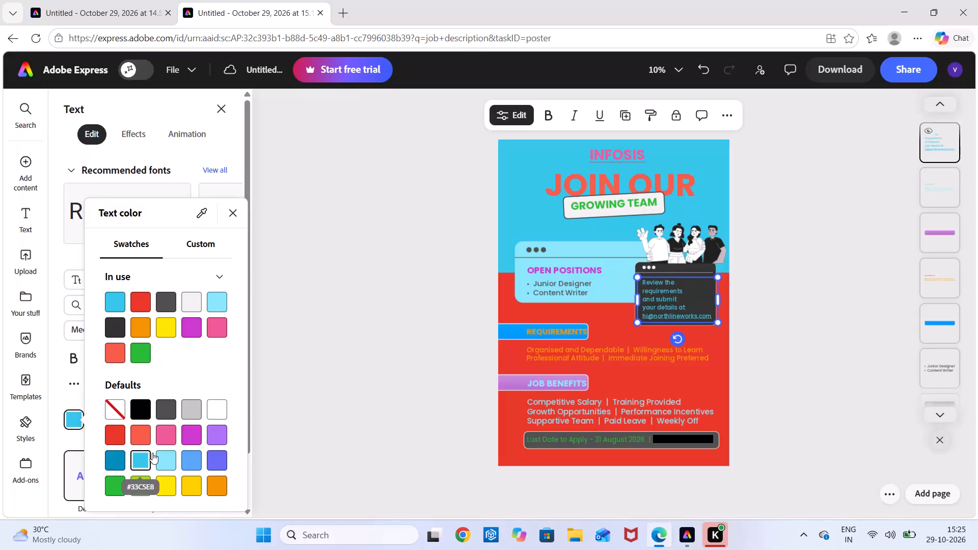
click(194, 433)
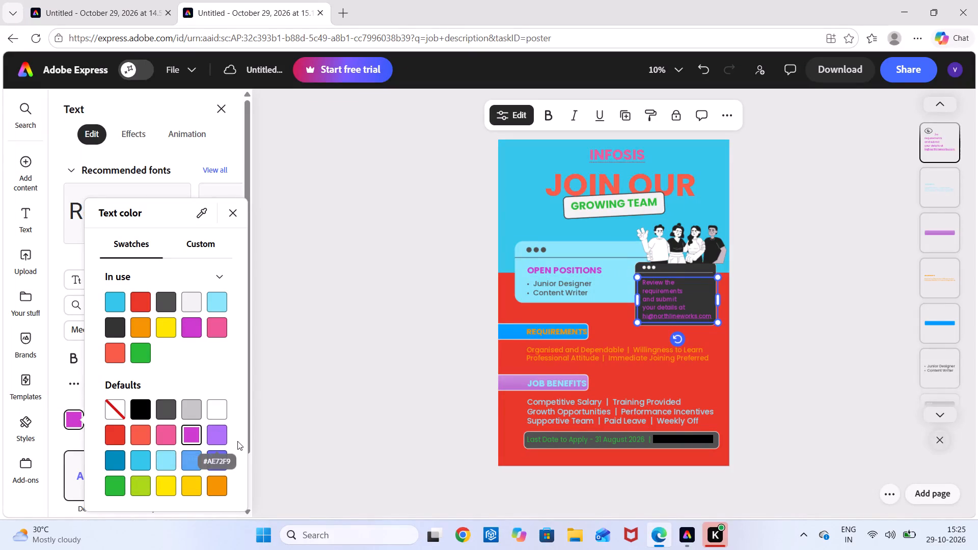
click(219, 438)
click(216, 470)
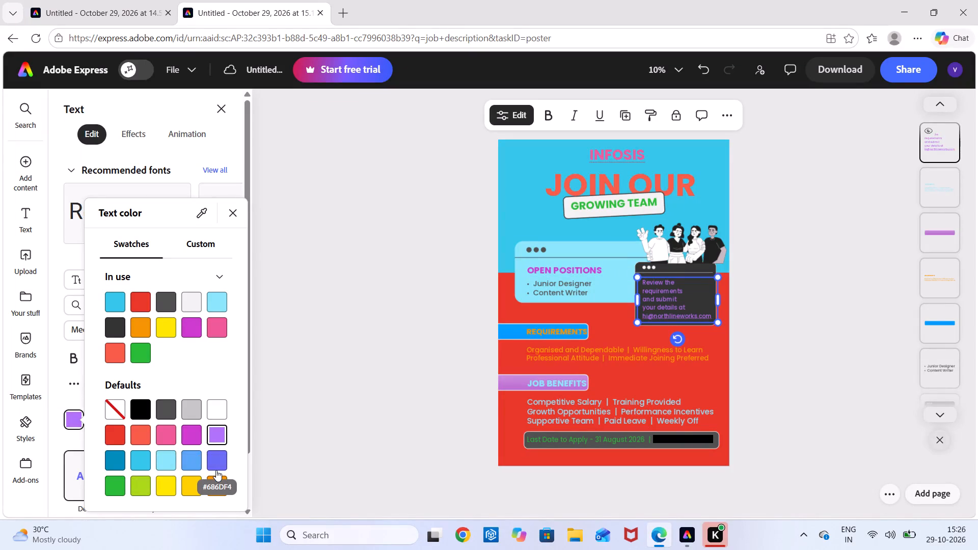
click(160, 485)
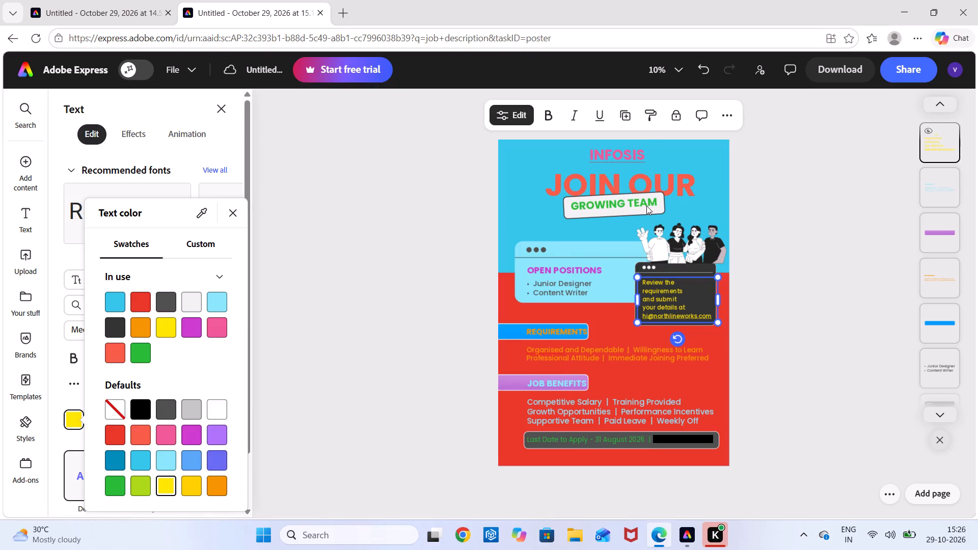
Set the font size of the "Junior Designer" and "Content Writer" bulleted list to 30.
click(584, 284)
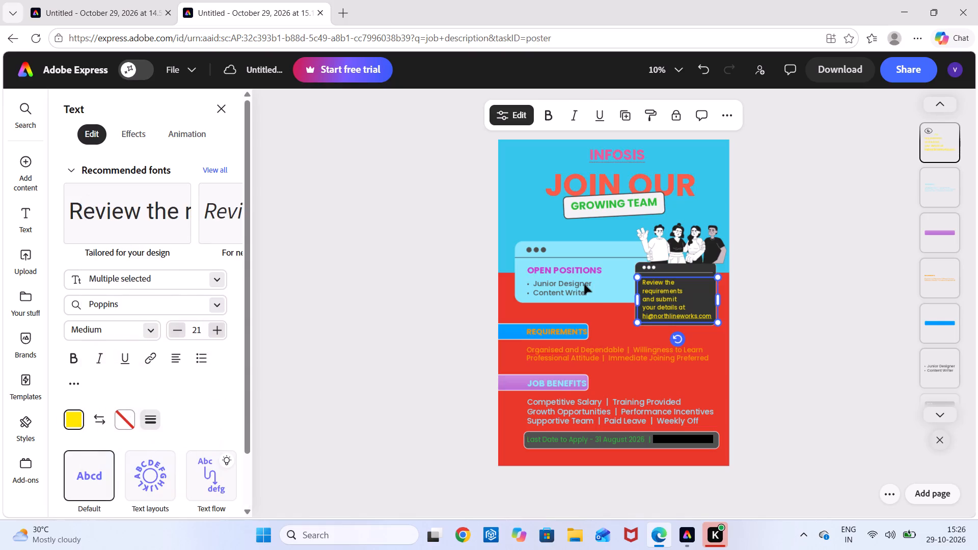
click(584, 284)
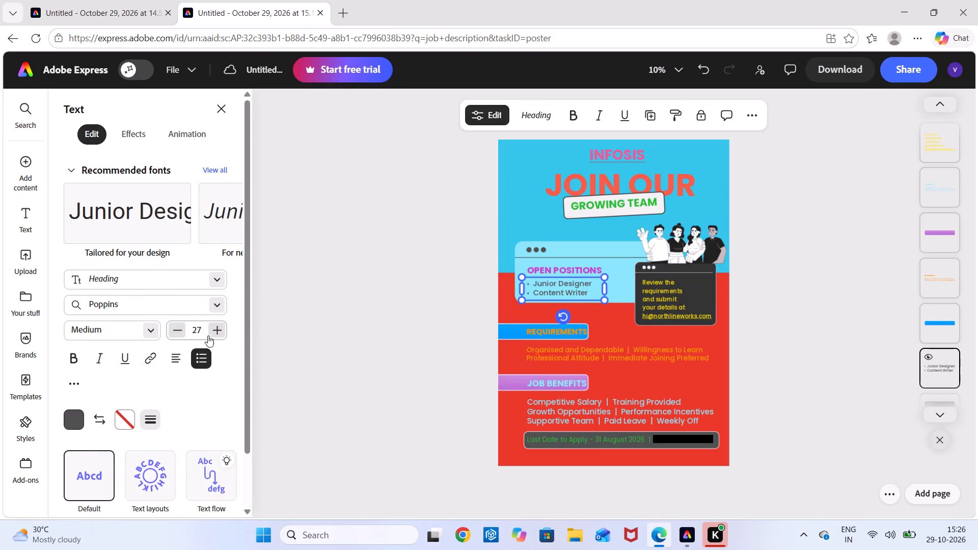
click(215, 335)
click(215, 335)
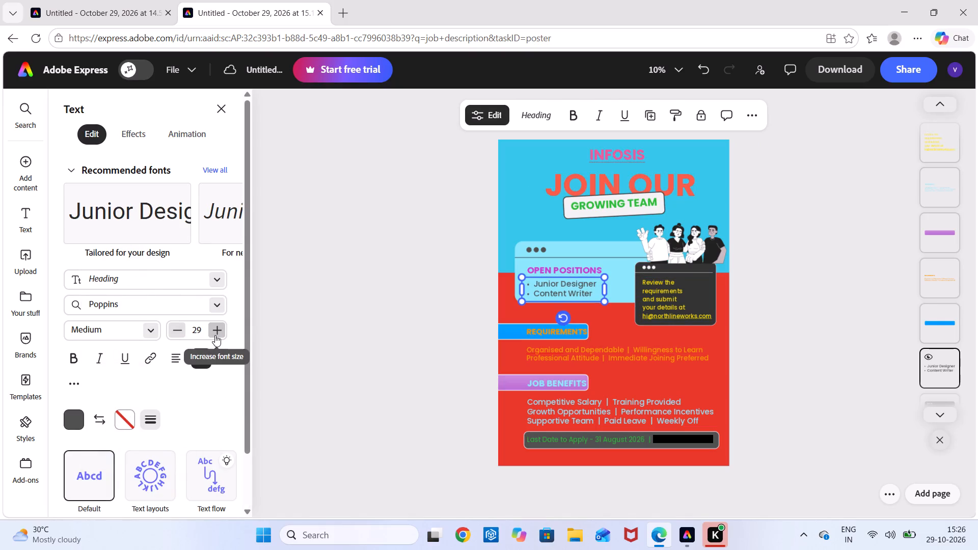
click(215, 335)
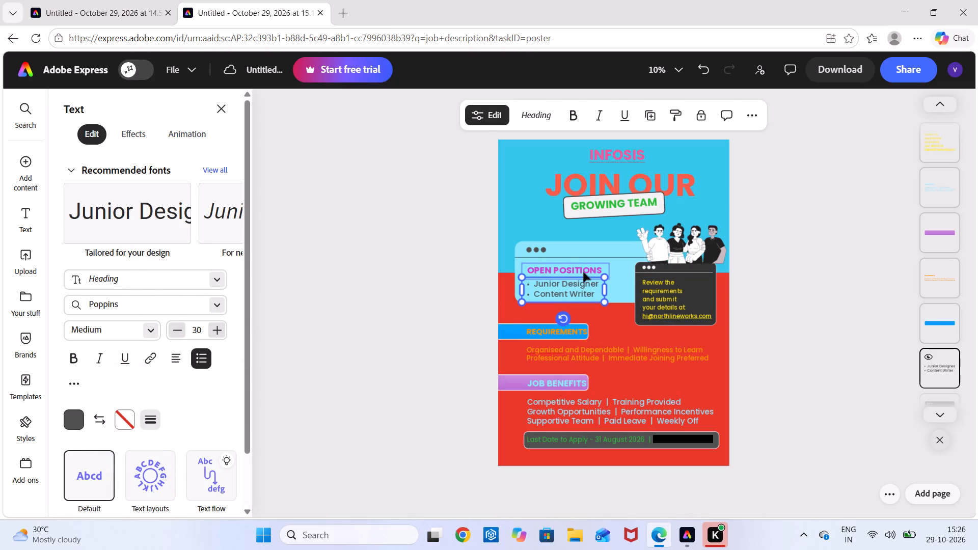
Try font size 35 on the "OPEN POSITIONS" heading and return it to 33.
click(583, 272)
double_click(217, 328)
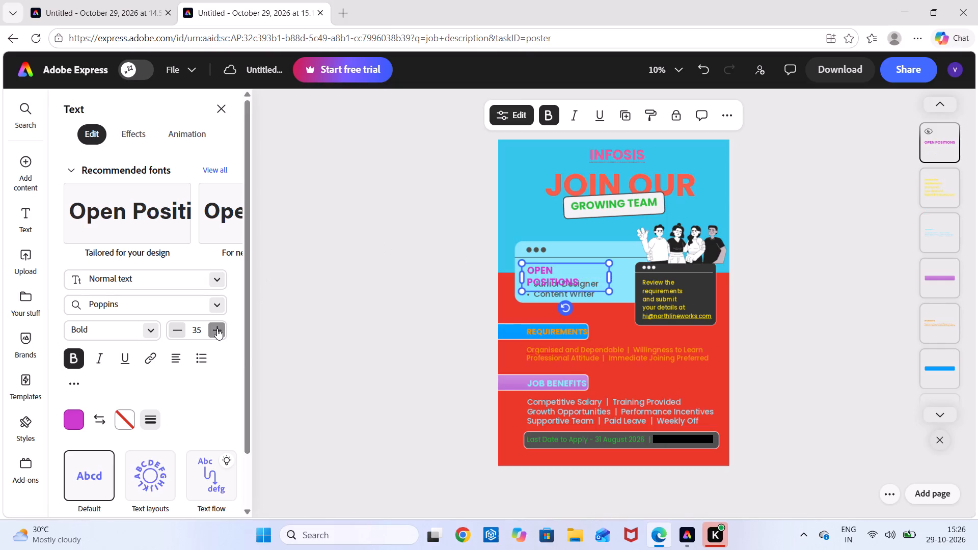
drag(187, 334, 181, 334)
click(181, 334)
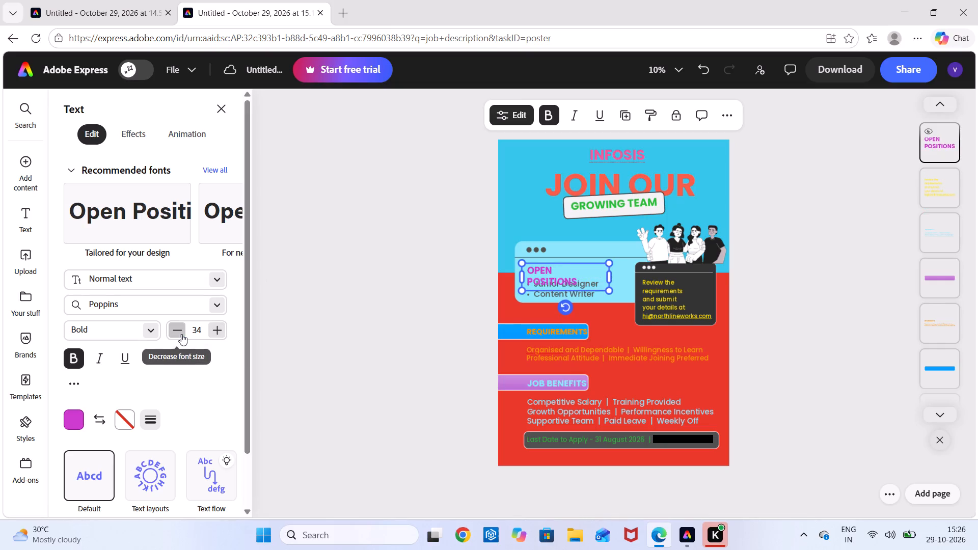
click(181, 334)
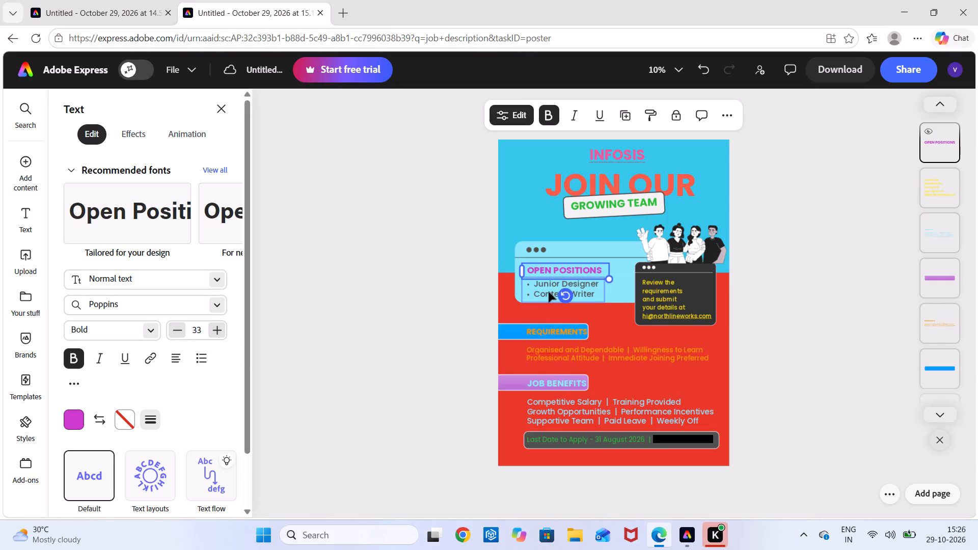
Set the font size of the "Junior Designer" and "Content Writer" bulleted list to 29.
click(549, 292)
click(181, 333)
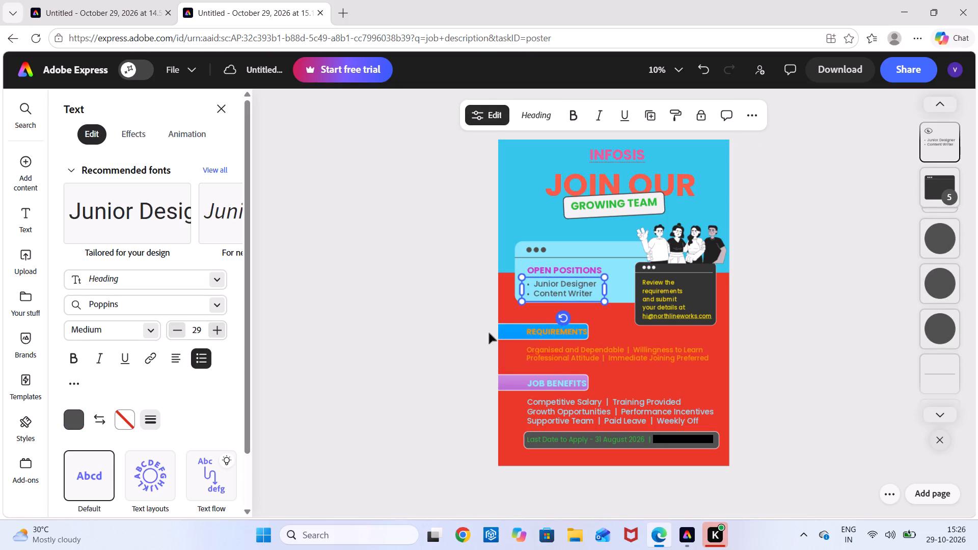
Try magenta, a blue gradient and a green gradient on the middle dot above "OPEN POSITIONS", and settle on blue-to-pink gradient #5FC3E4 #E55D87.
click(537, 249)
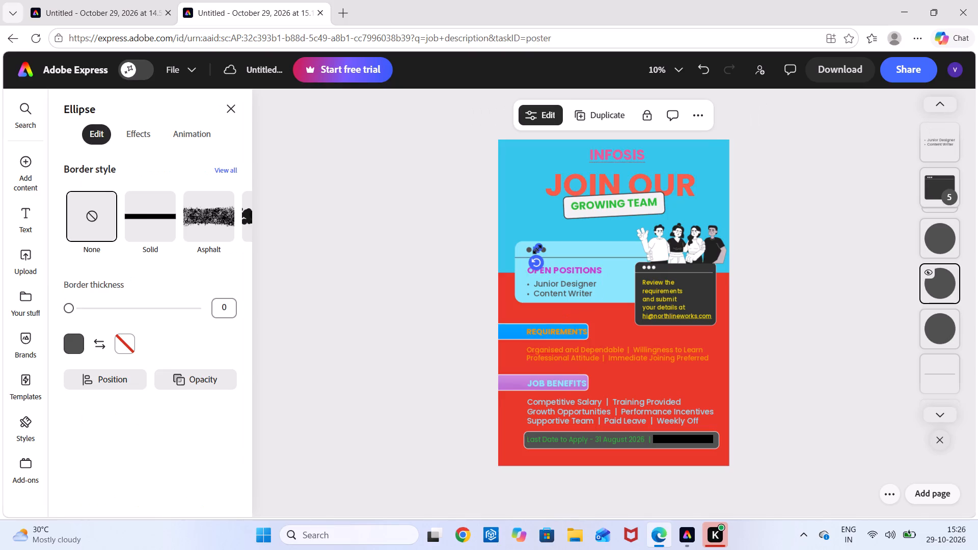
click(72, 348)
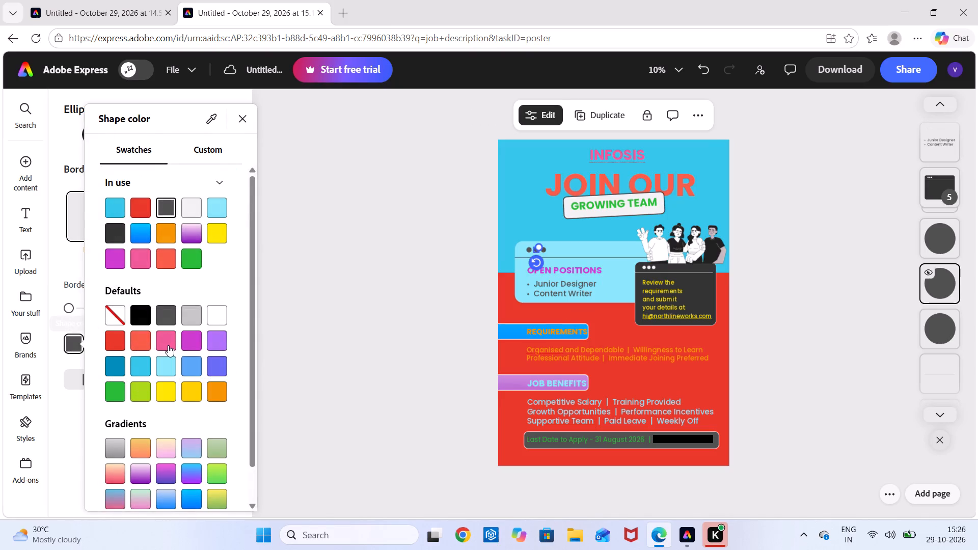
click(168, 345)
click(183, 342)
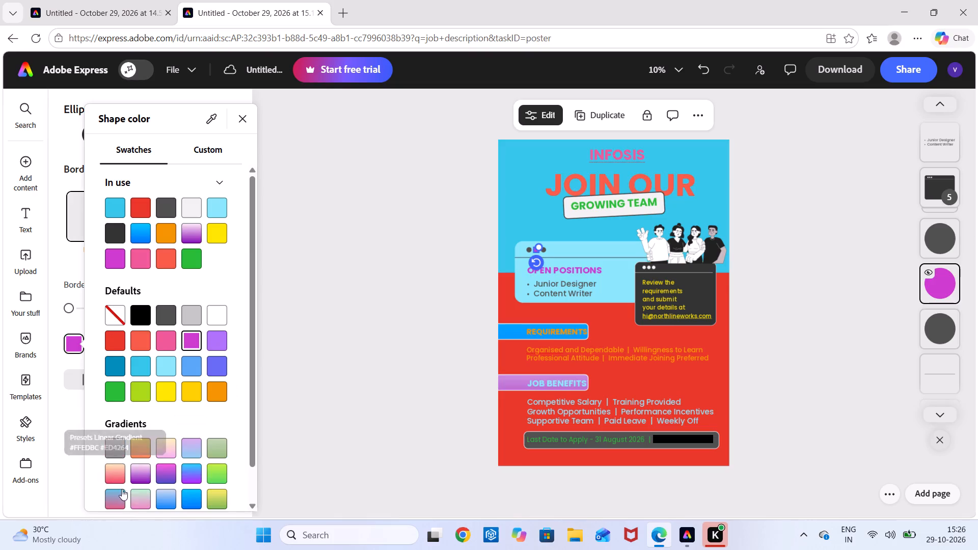
click(178, 487)
click(163, 499)
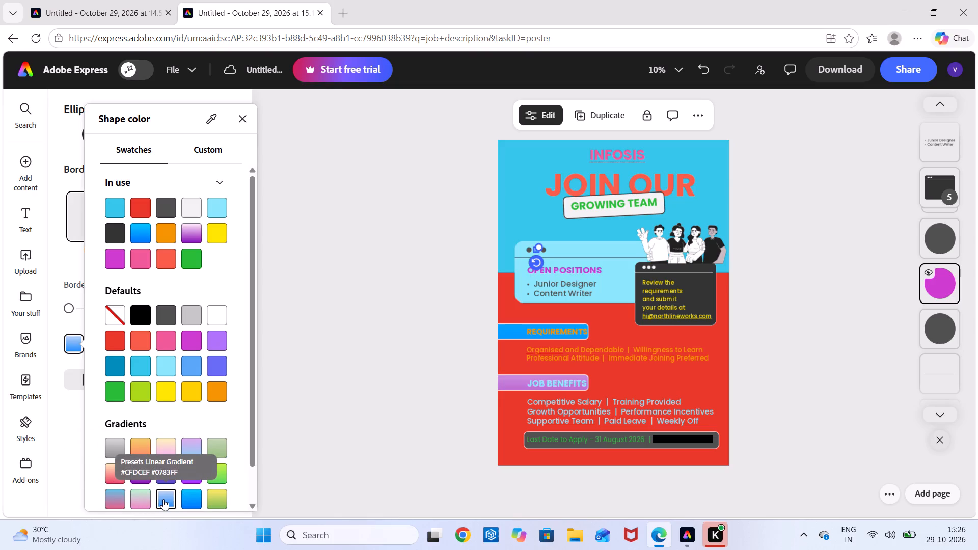
click(210, 471)
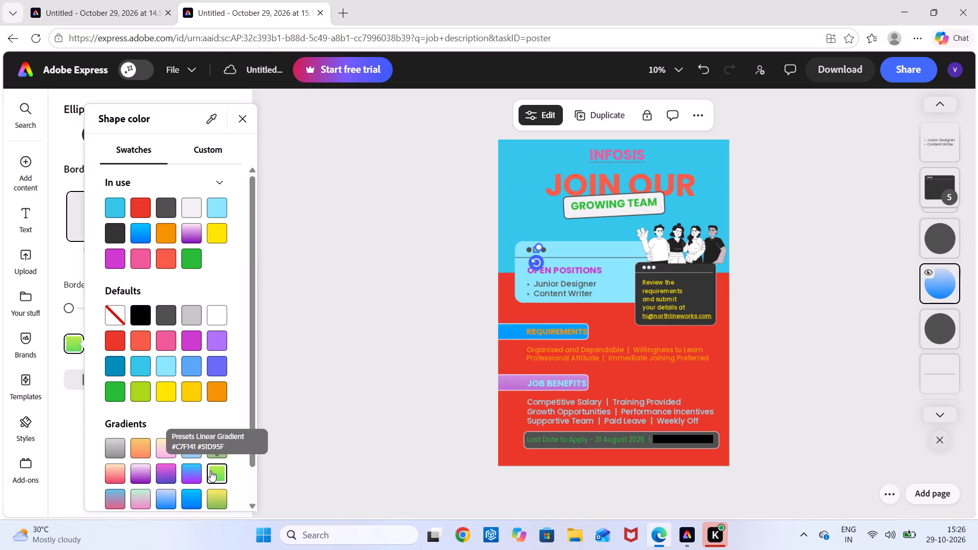
click(120, 492)
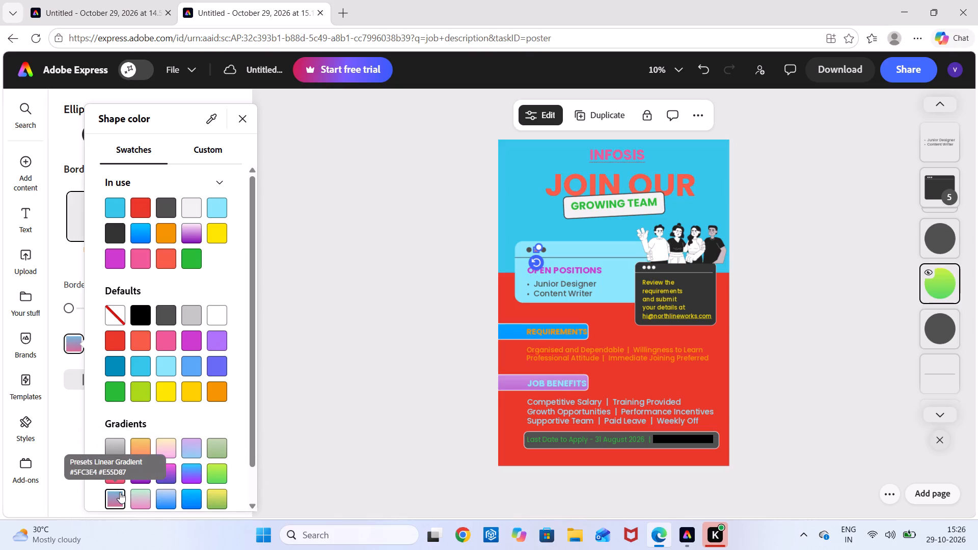
drag(144, 446, 284, 406)
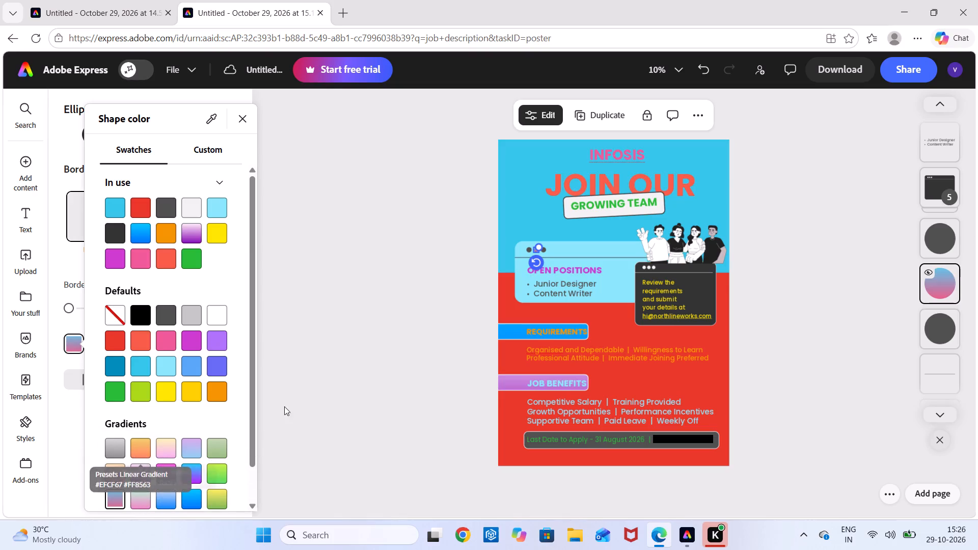
drag(284, 406, 387, 386)
click(573, 251)
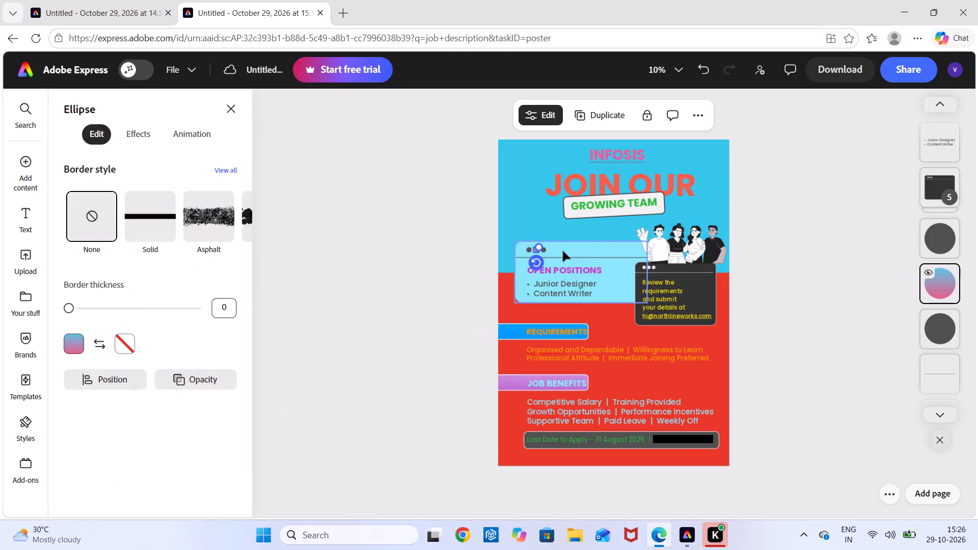
Fill the third dot above "OPEN POSITIONS" with the yellow-to-green preset gradient.
click(556, 251)
click(545, 253)
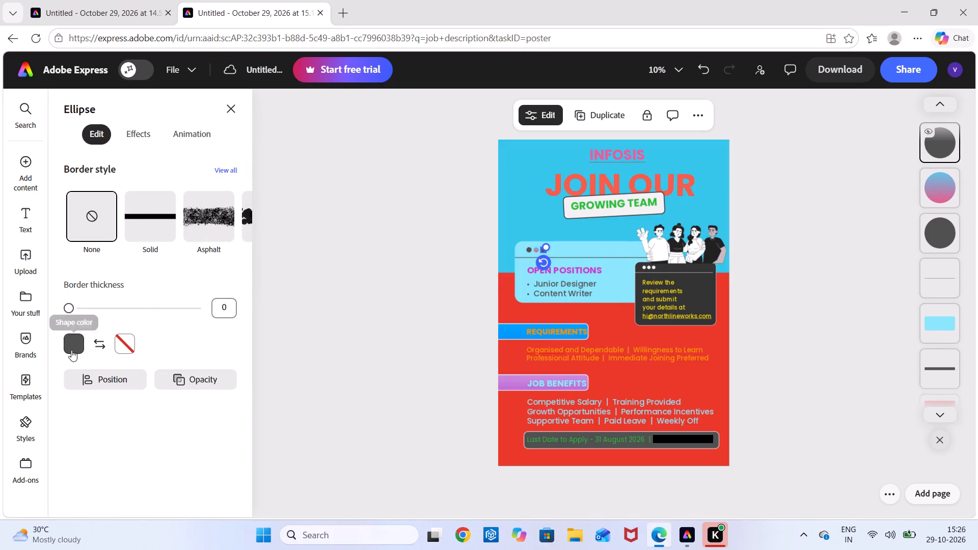
click(71, 348)
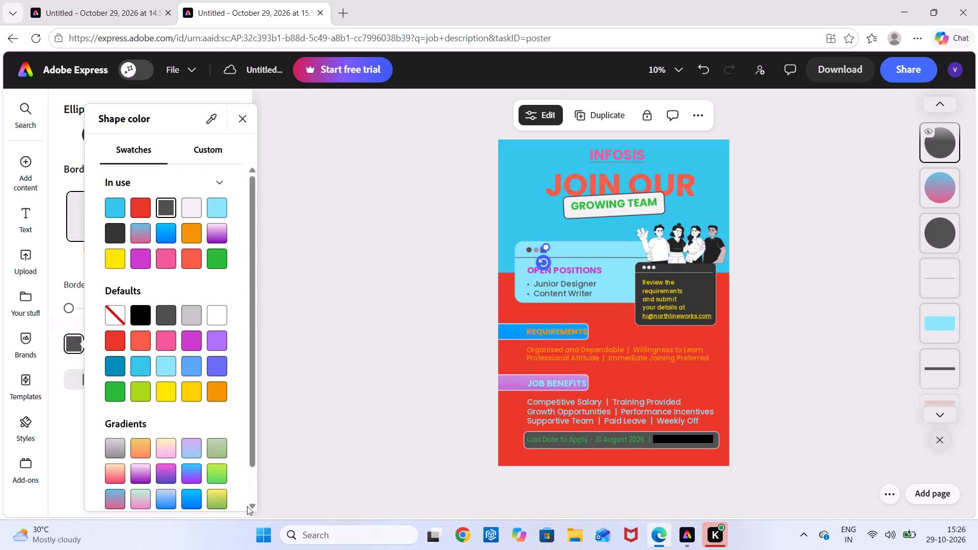
click(218, 498)
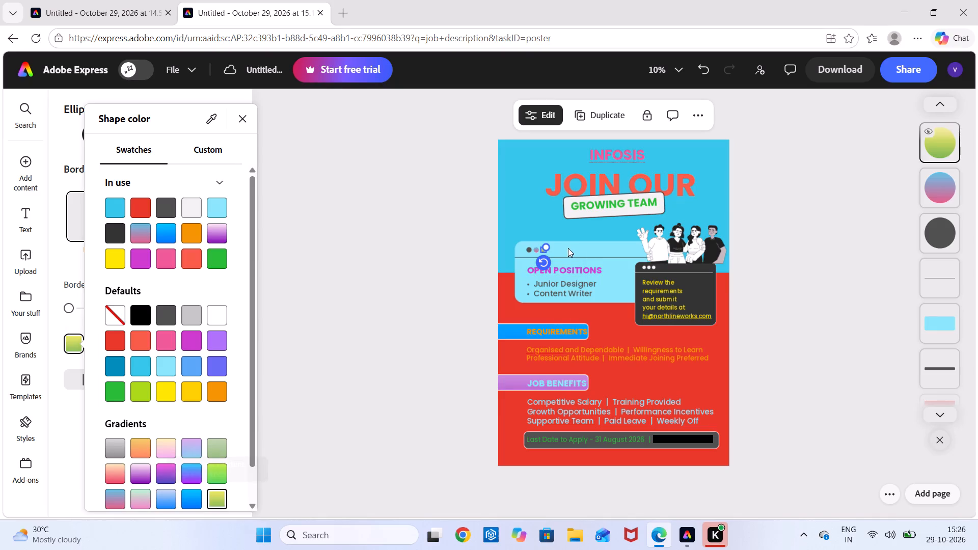
click(568, 248)
click(568, 248)
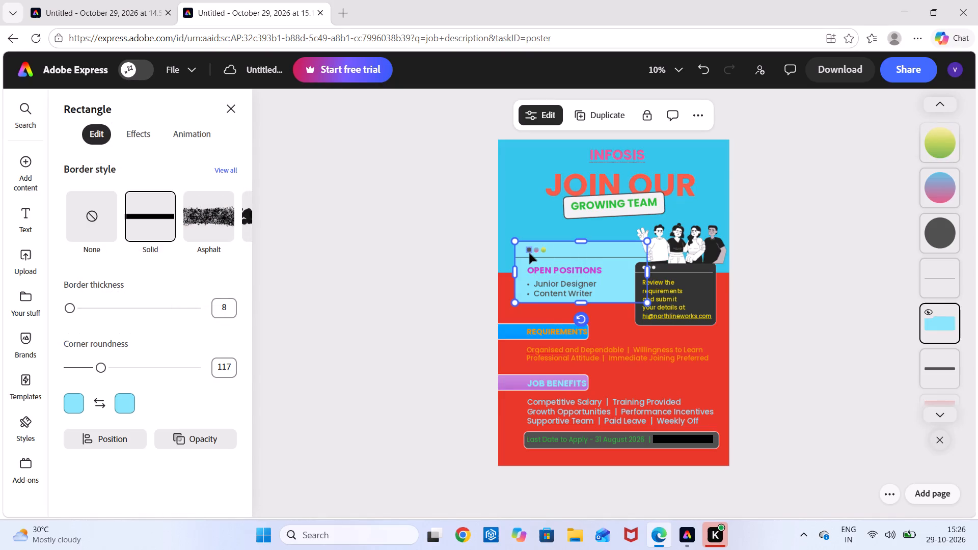
Fill the first dot above "OPEN POSITIONS" with the pink-to-purple gradient #FF60DF #4747C3.
click(529, 253)
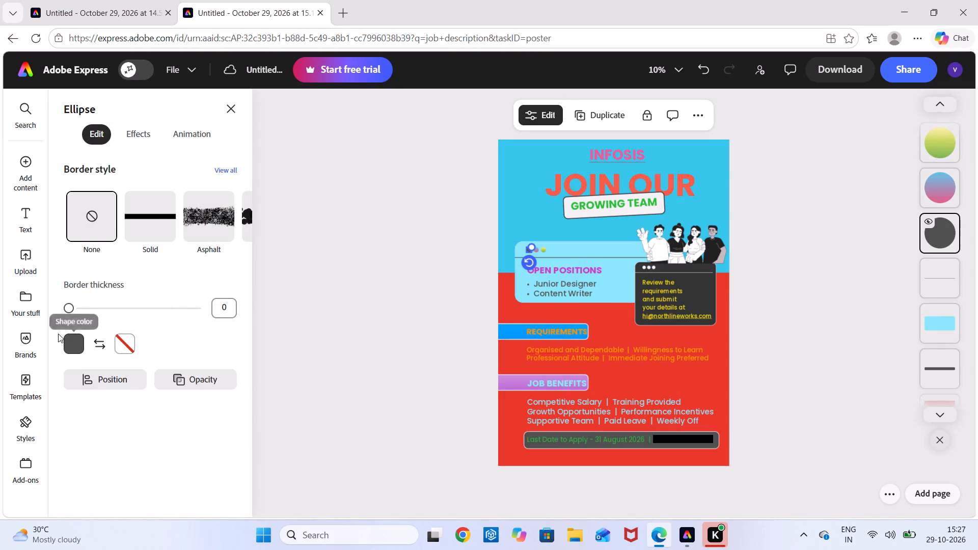
drag(58, 334, 70, 338)
click(70, 338)
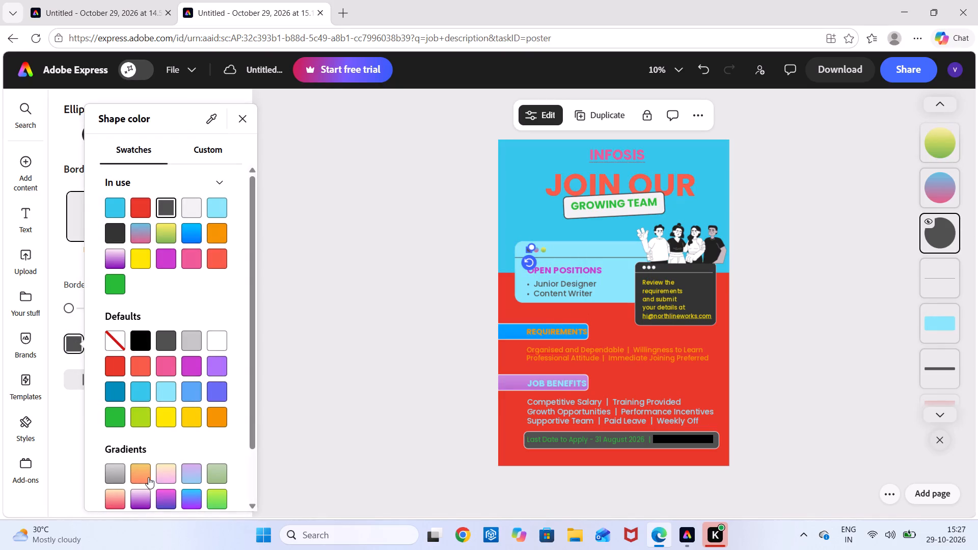
click(171, 493)
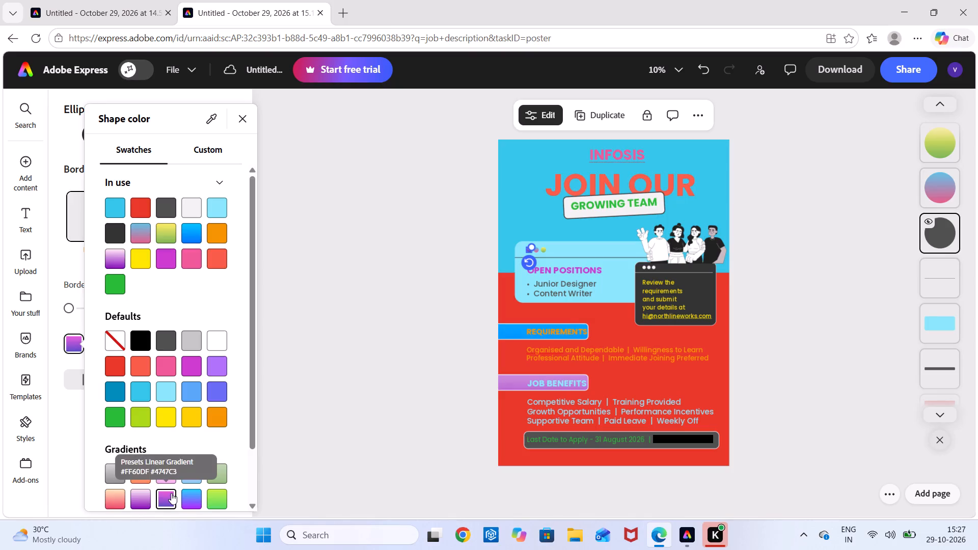
click(595, 249)
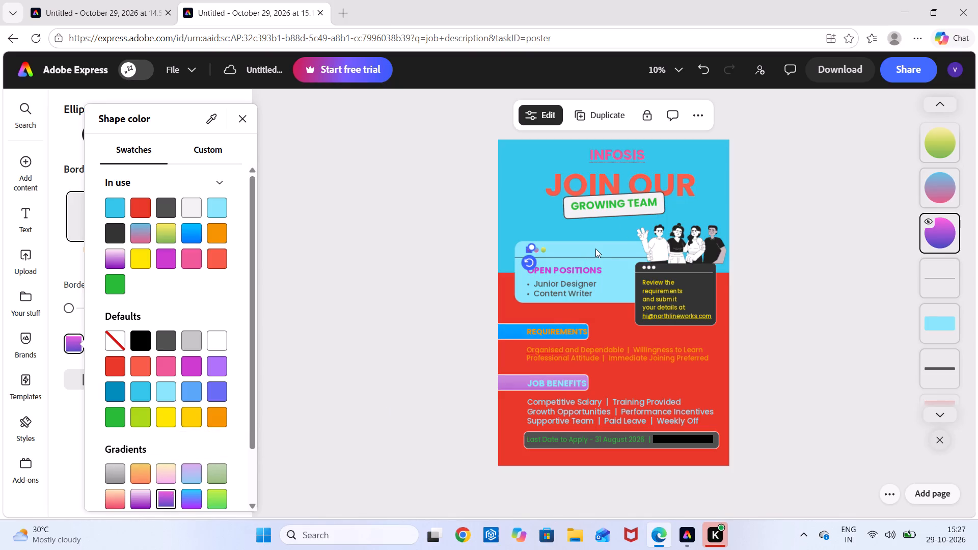
click(595, 249)
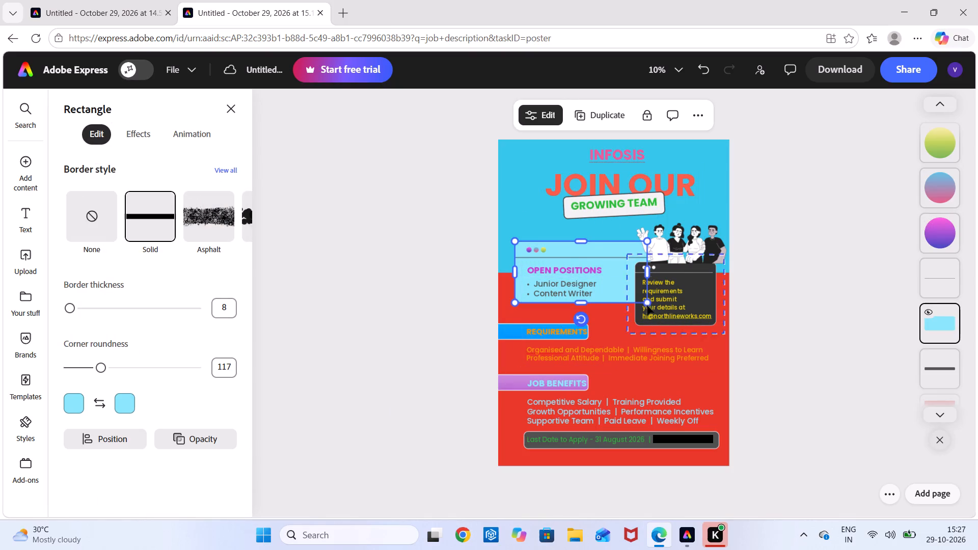
Move the team illustration up and towards the poster's right edge, clear of the dark "Review the requirements" card's header dots.
click(655, 267)
click(655, 267)
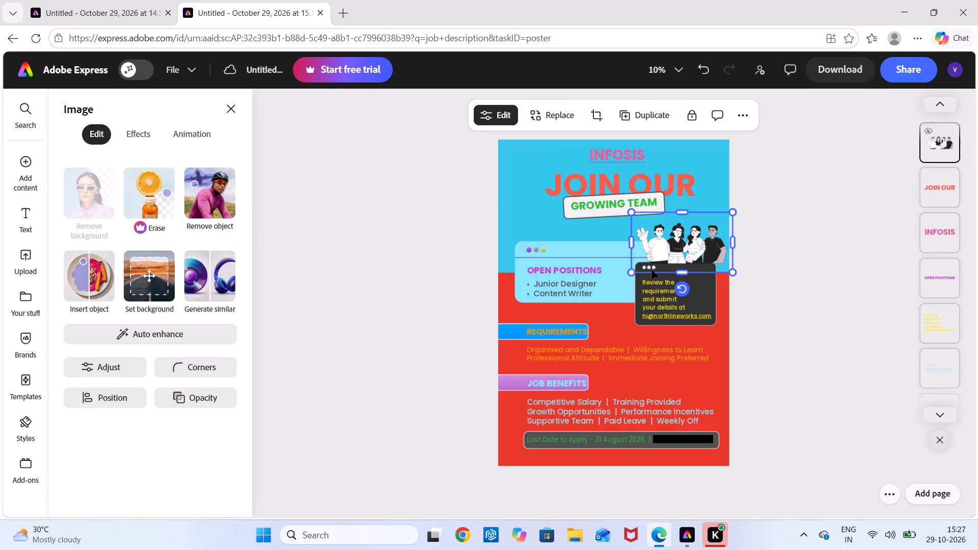
click(647, 266)
click(647, 266)
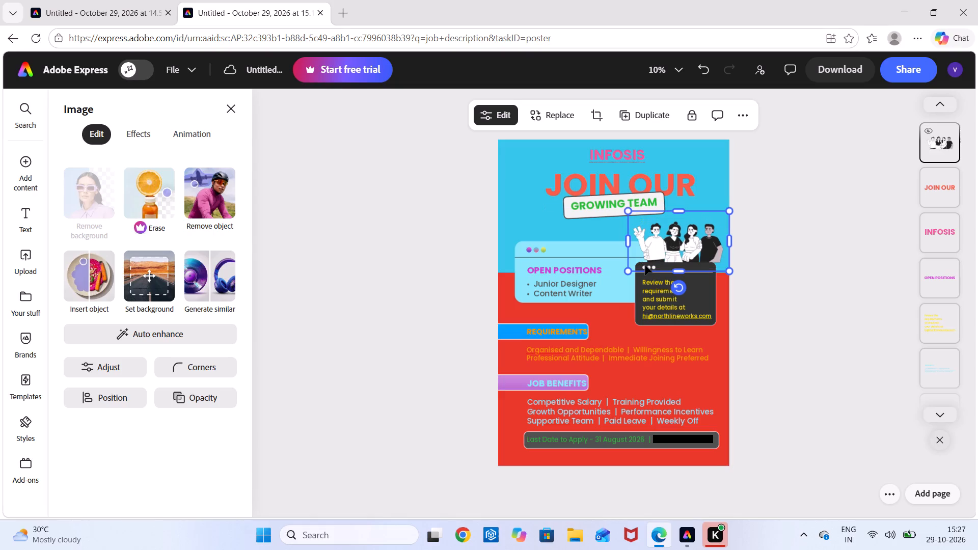
click(644, 268)
double_click(644, 268)
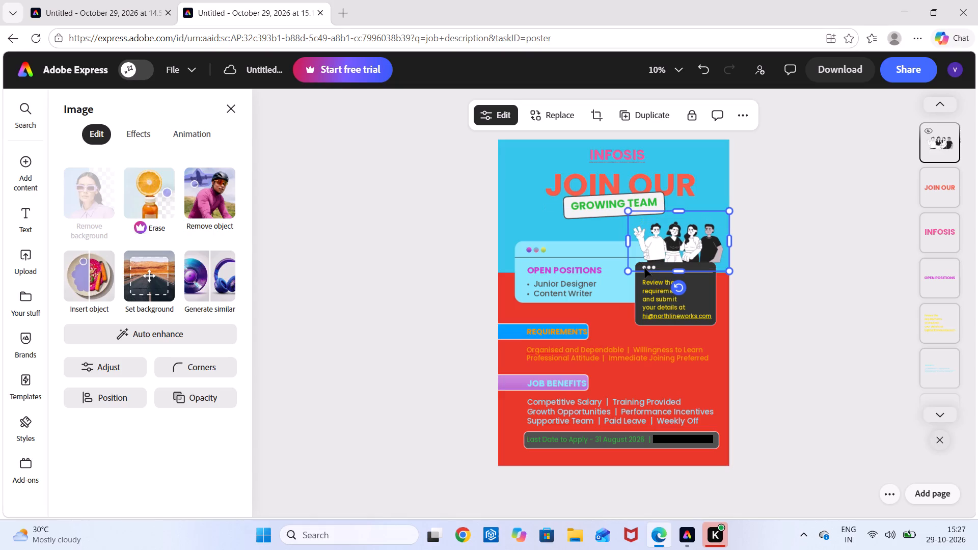
click(646, 266)
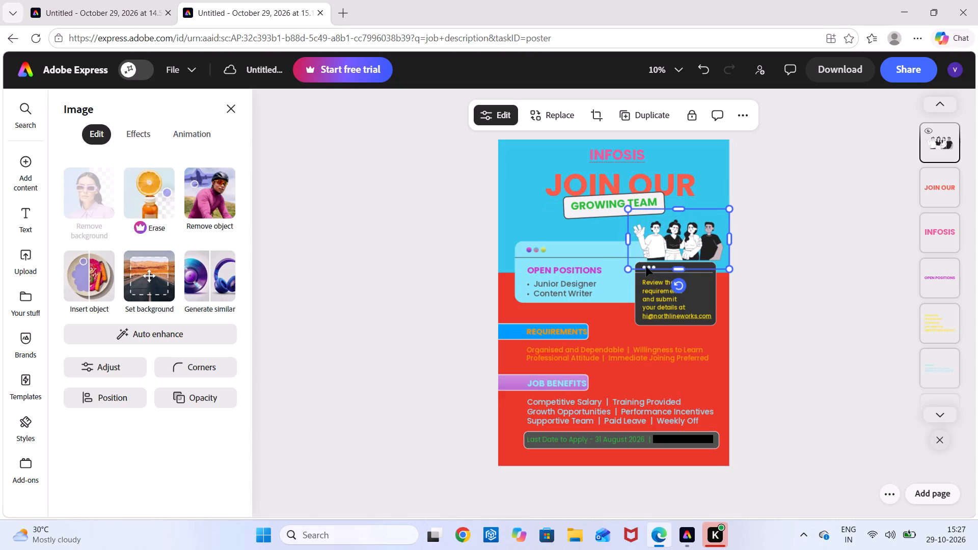
drag(649, 266, 650, 261)
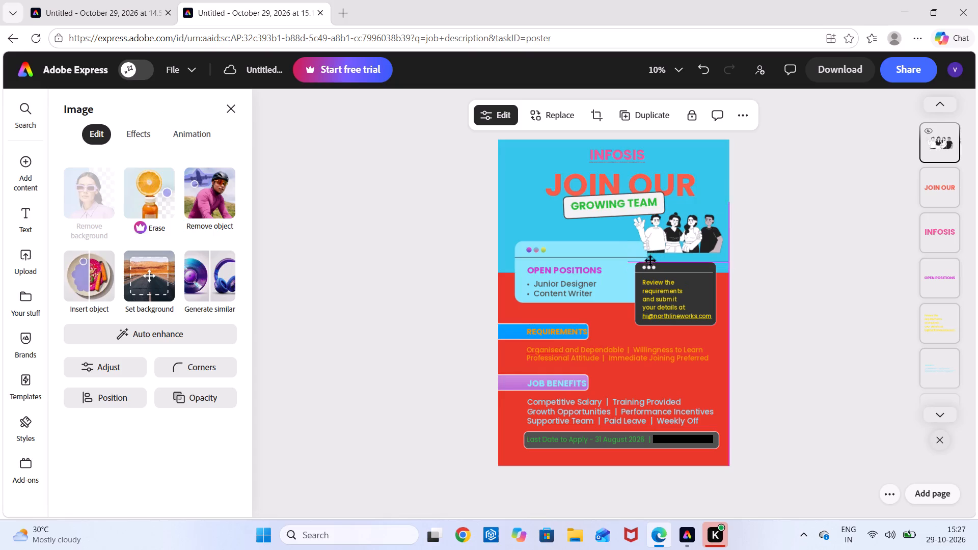
drag(650, 261, 663, 248)
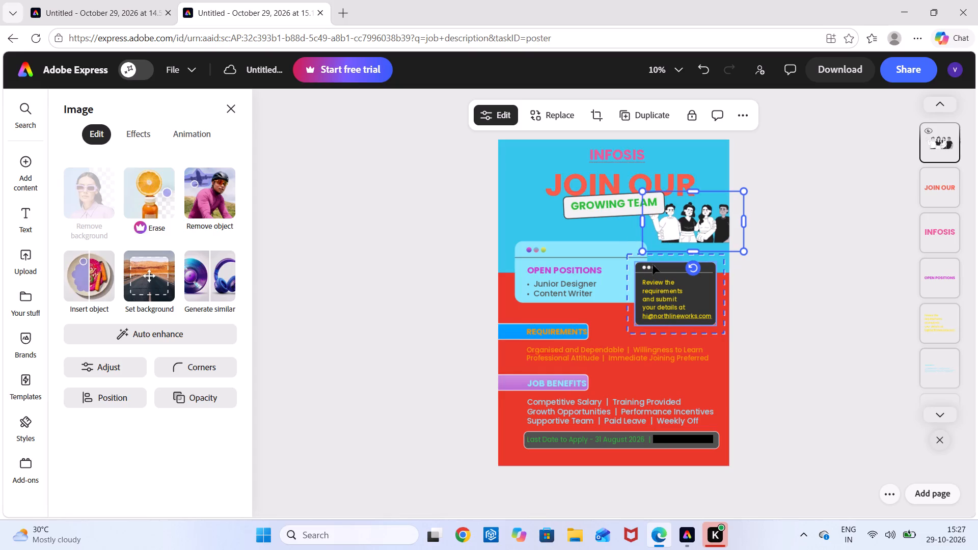
Try orange gradient #EFCF67 #FF8563 on the dark card's third header dot, and settle on the blue-to-purple preset gradient.
click(656, 268)
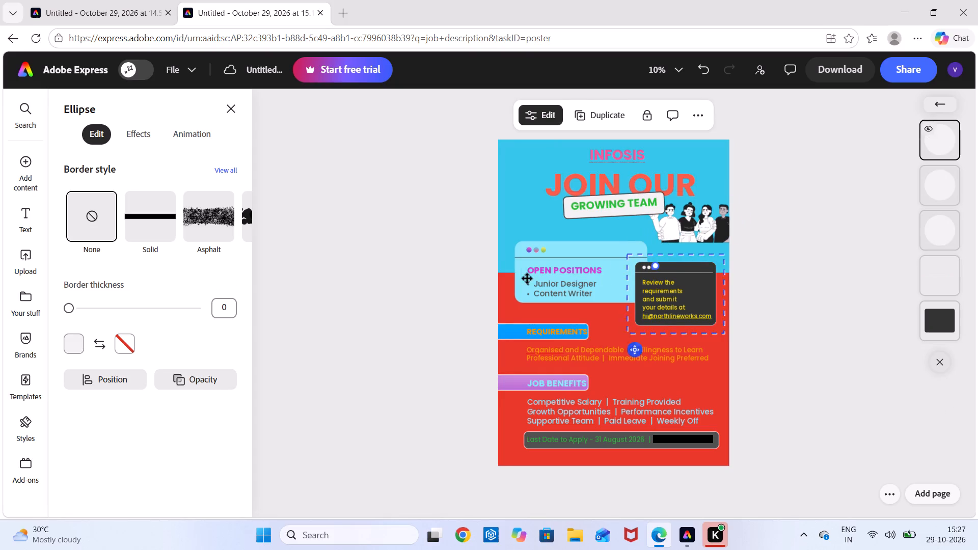
click(76, 346)
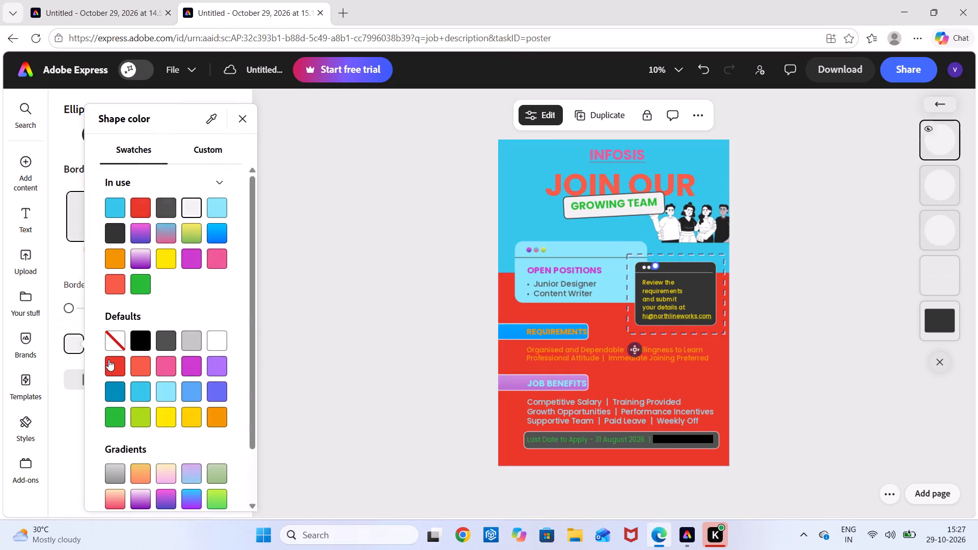
click(139, 470)
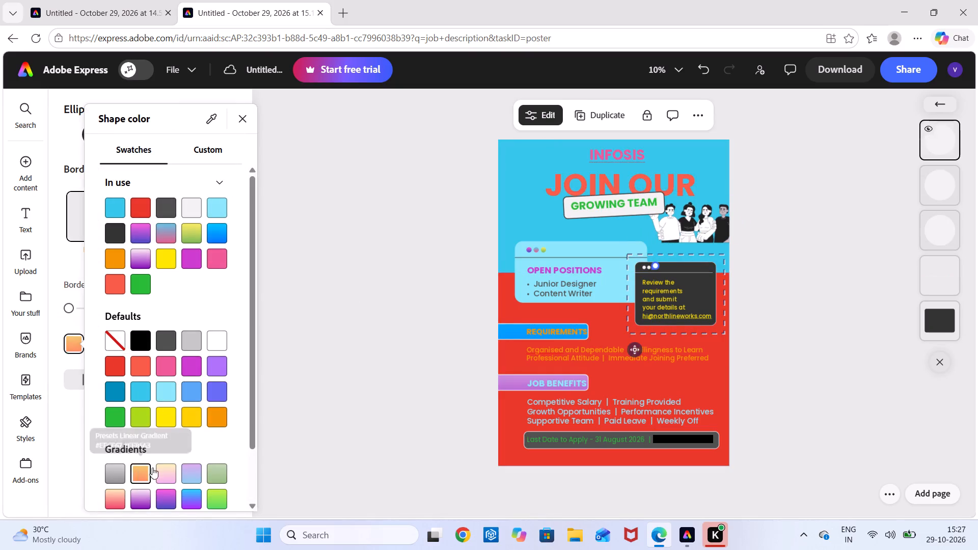
click(145, 470)
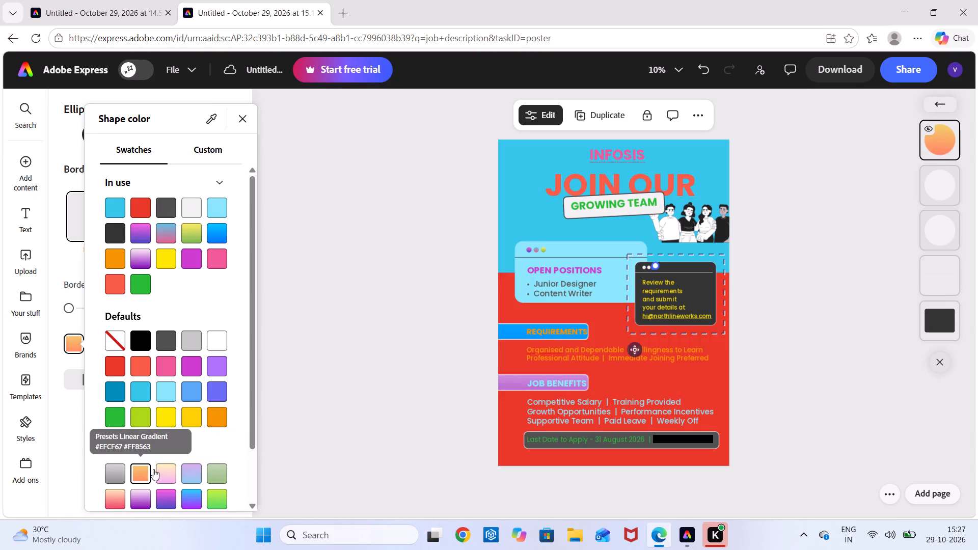
click(182, 474)
drag(182, 474, 199, 491)
click(199, 491)
click(199, 491)
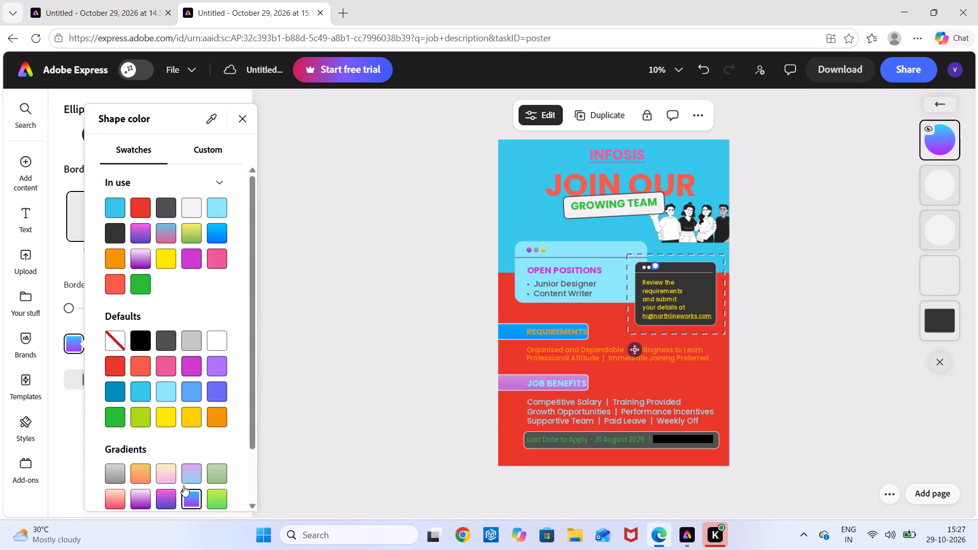
click(689, 271)
click(689, 271)
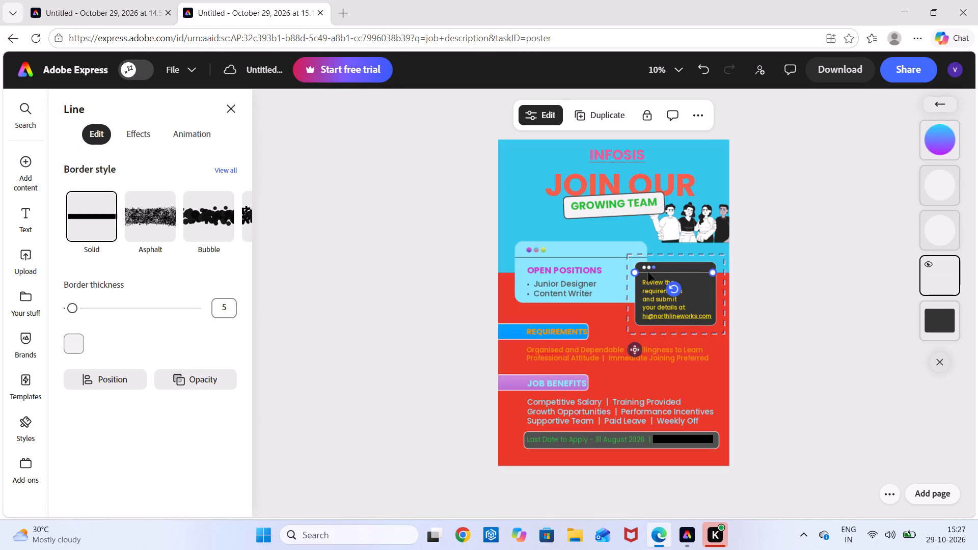
Fill the dark card's middle header dot with the peach-to-red gradient #FFEDBC #ED4264.
click(649, 267)
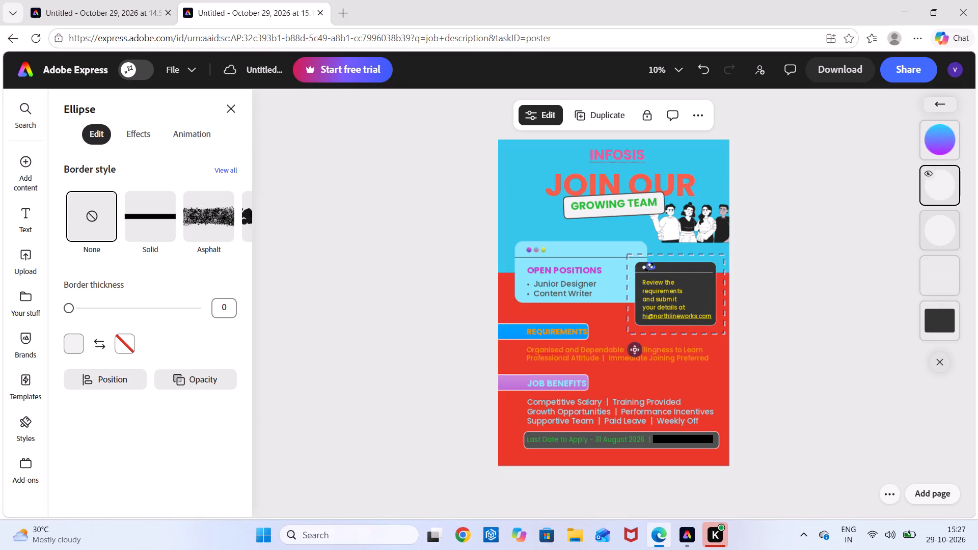
drag(72, 341, 66, 344)
click(66, 344)
click(77, 340)
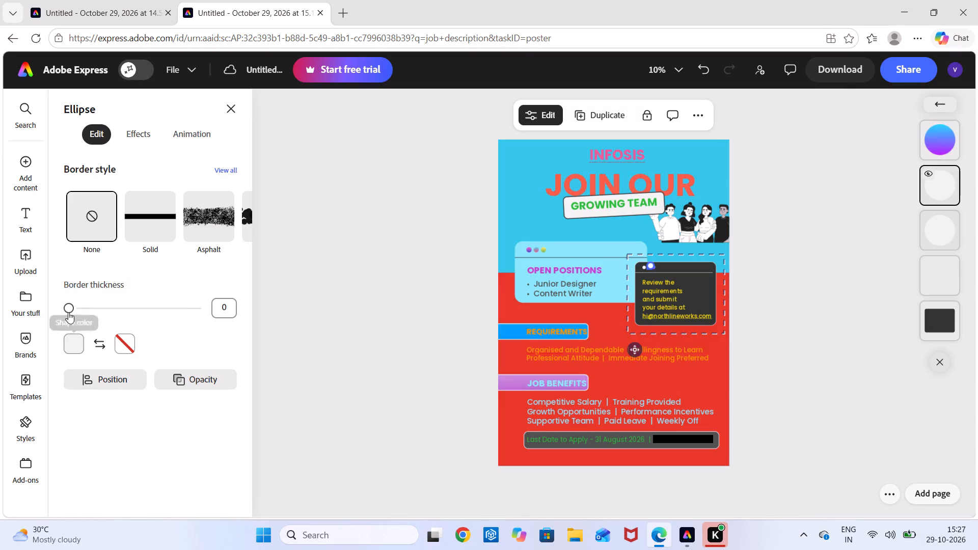
click(75, 344)
click(75, 344)
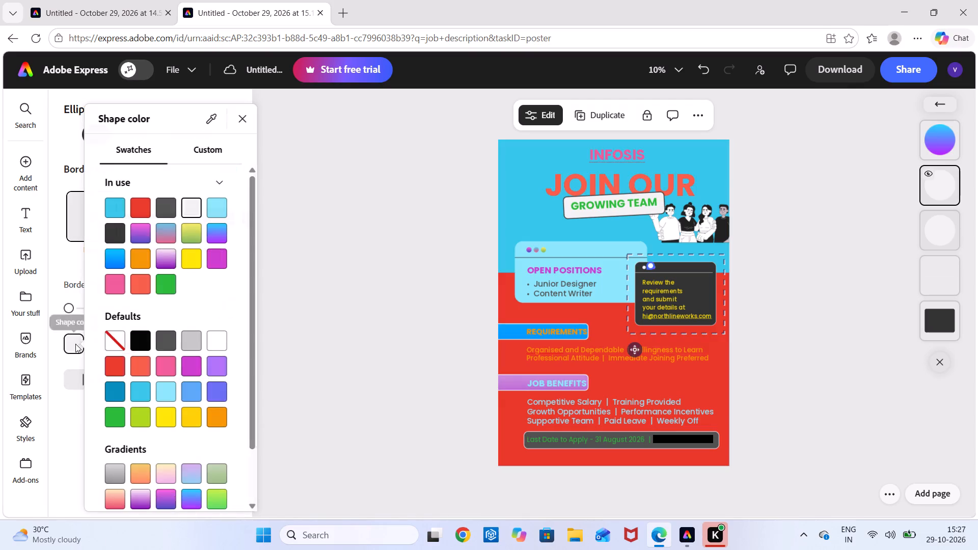
click(114, 498)
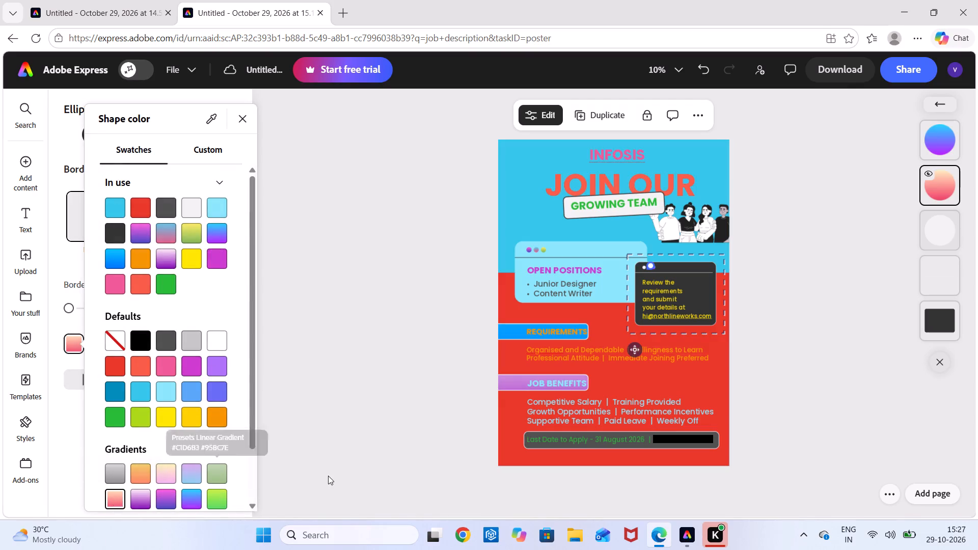
Fill the dark "Review the requirements" card's first header dot with the lavender-to-light-blue preset gradient.
click(677, 273)
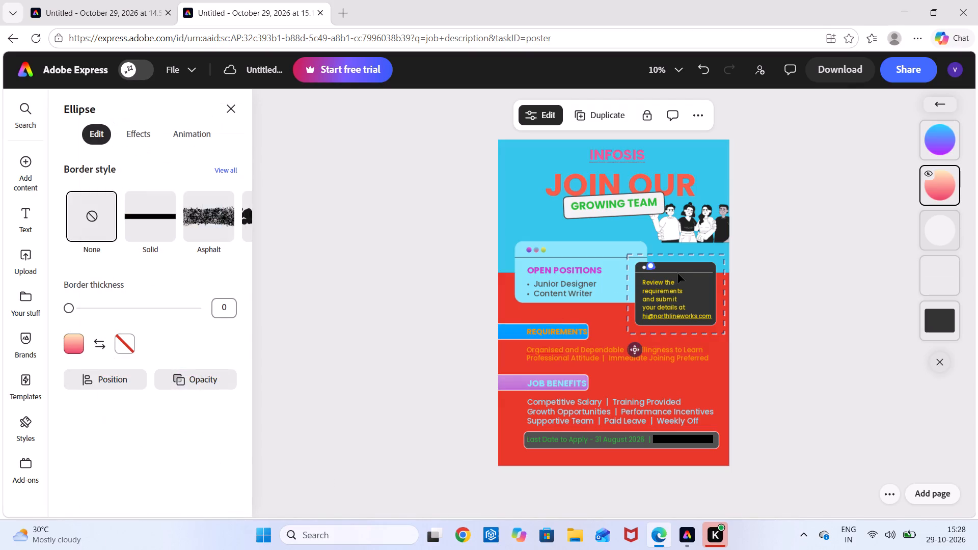
click(677, 272)
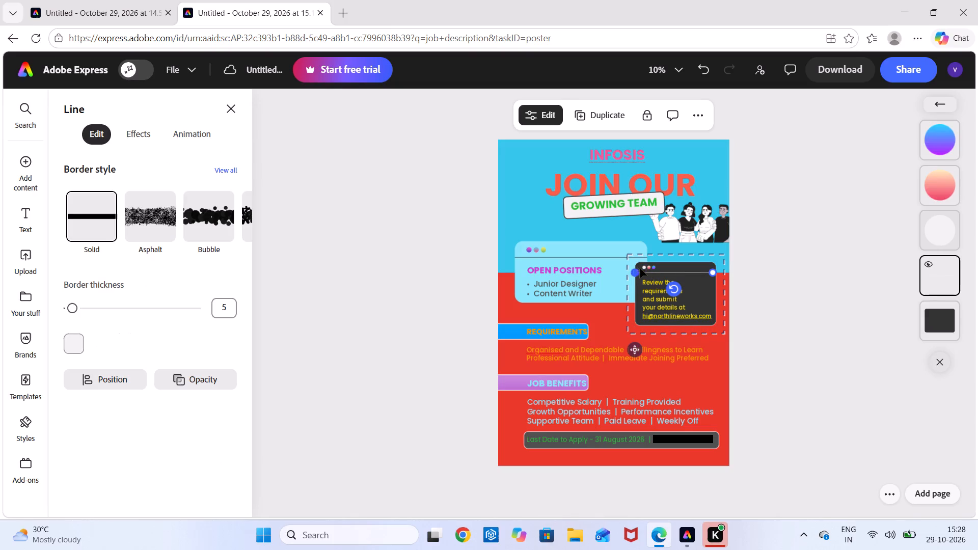
click(643, 268)
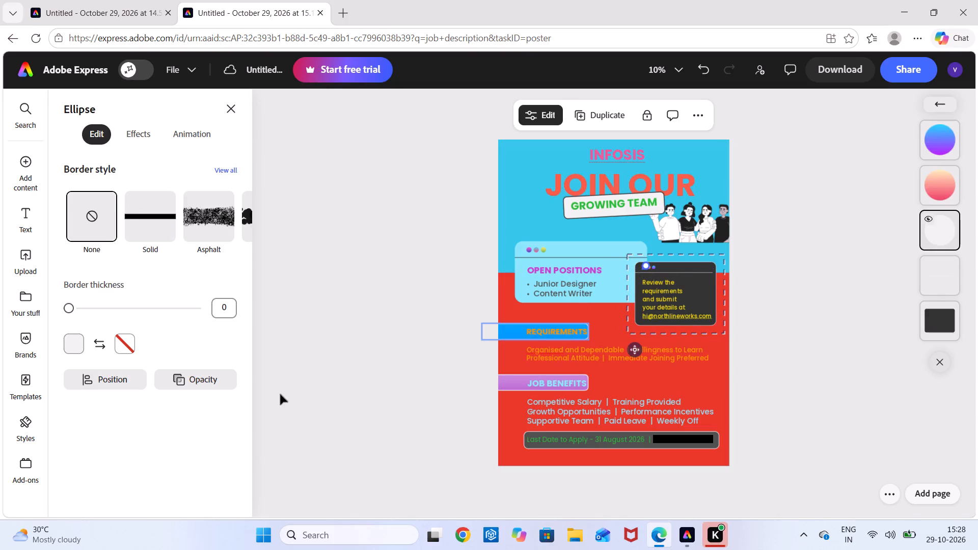
click(70, 337)
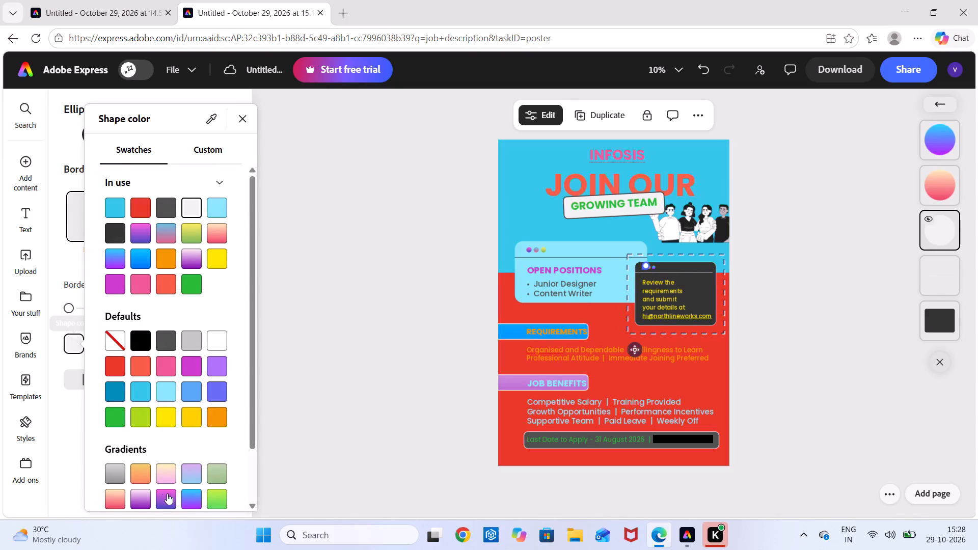
click(193, 474)
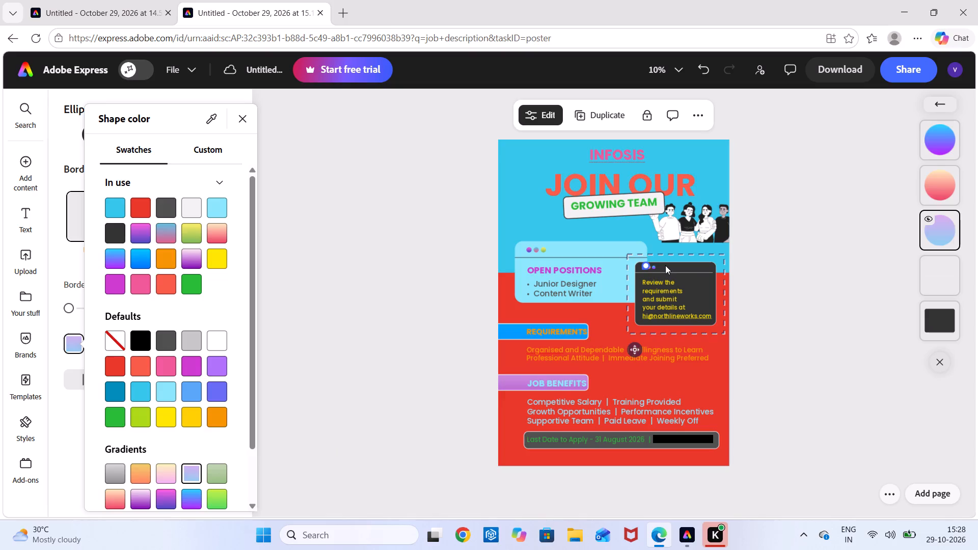
click(665, 265)
Try blue, white, coral #F75C46 and pink #EF5A98 fills on the "Review the requirements" card, and settle on magenta-purple.
click(665, 265)
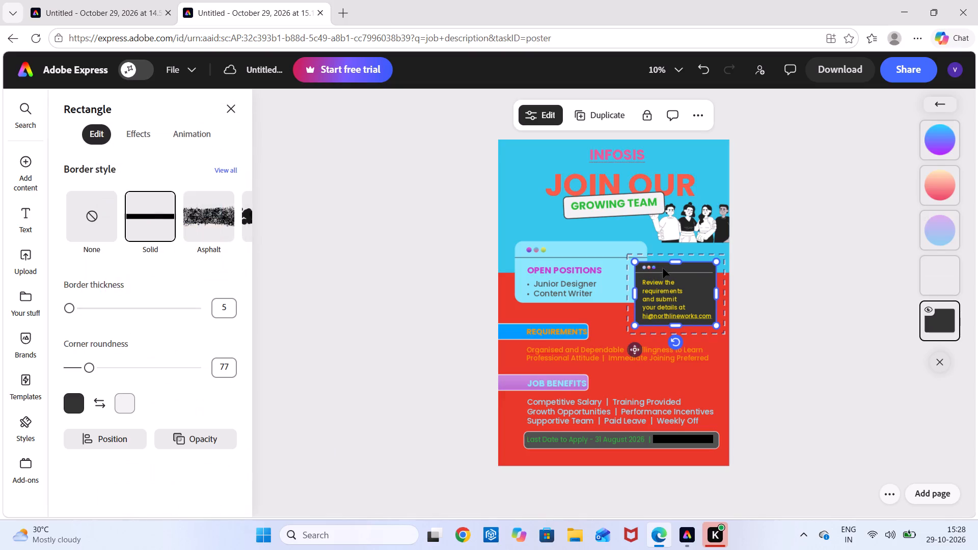
click(691, 270)
click(80, 407)
click(165, 417)
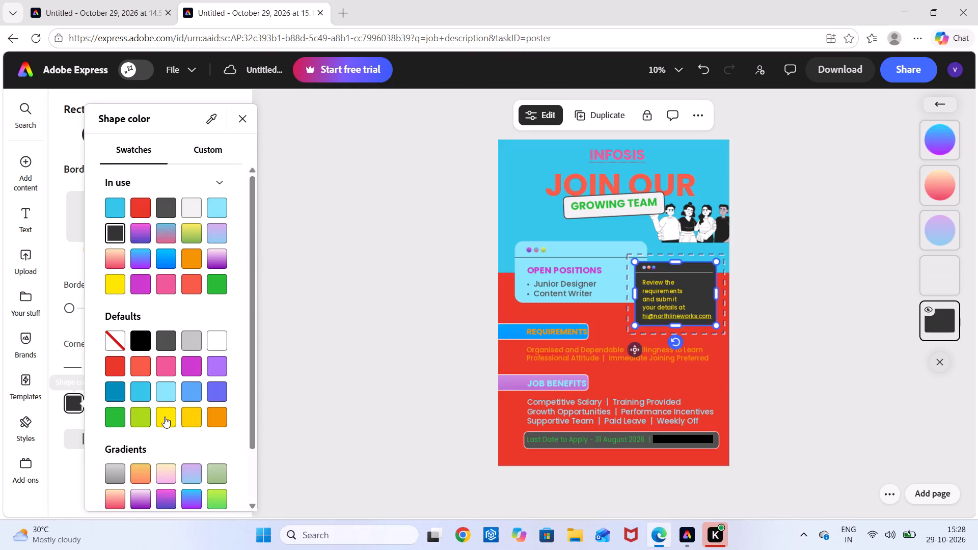
click(182, 391)
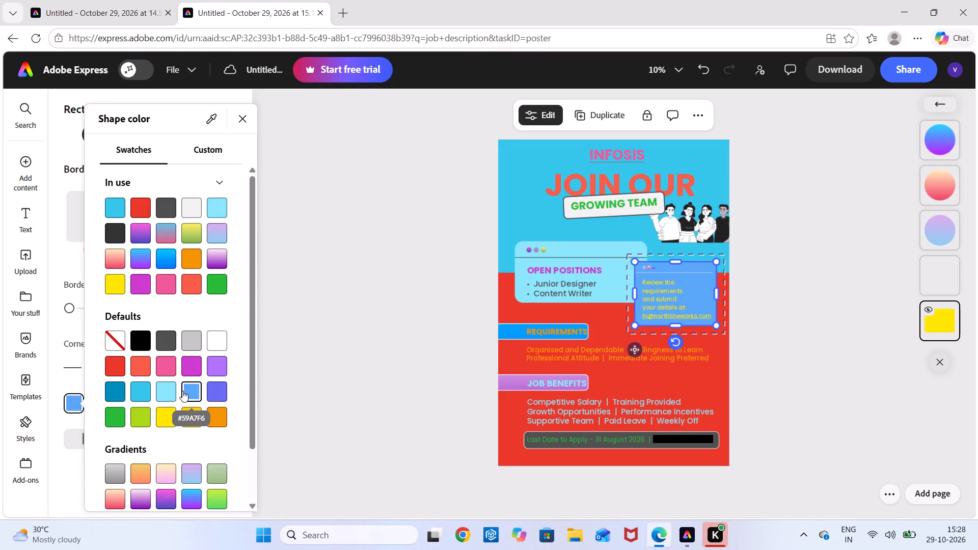
click(200, 345)
click(221, 343)
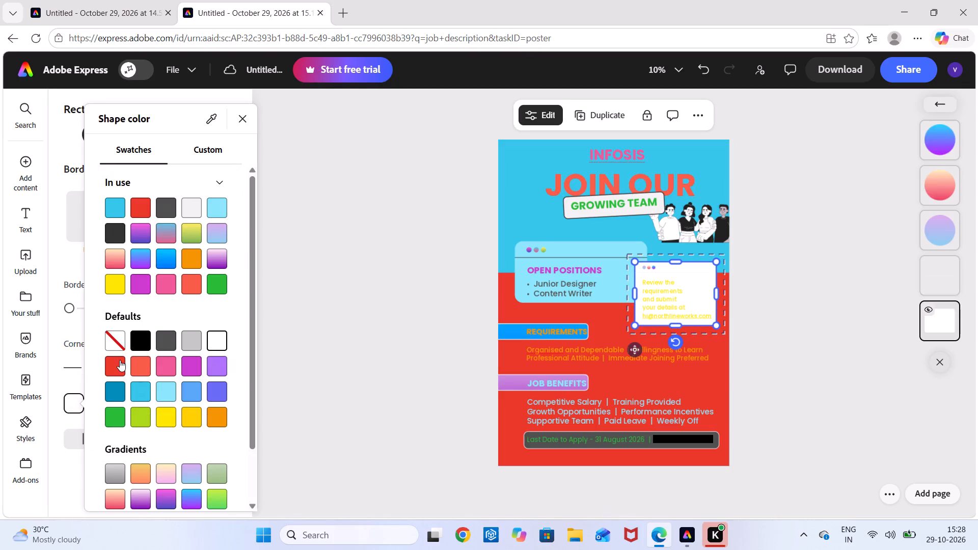
click(120, 360)
click(147, 363)
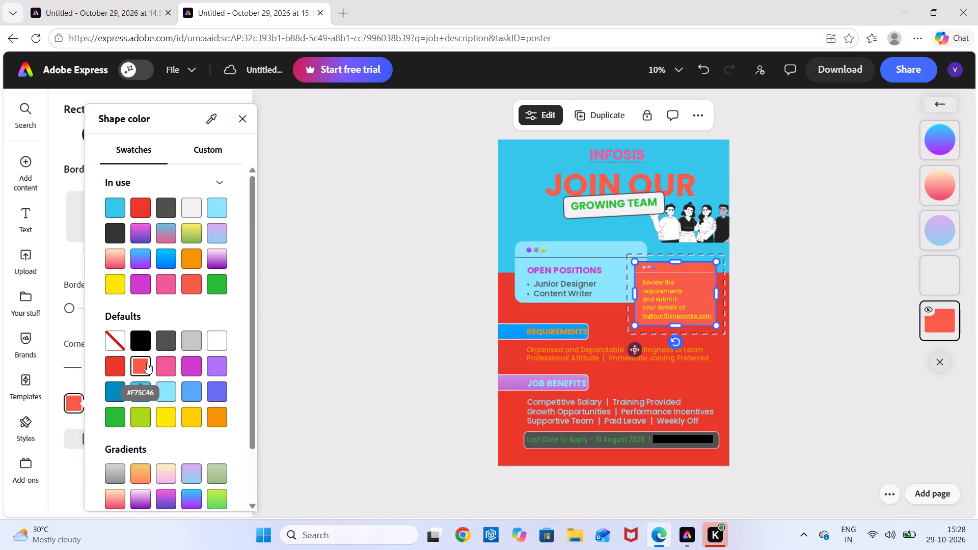
click(159, 372)
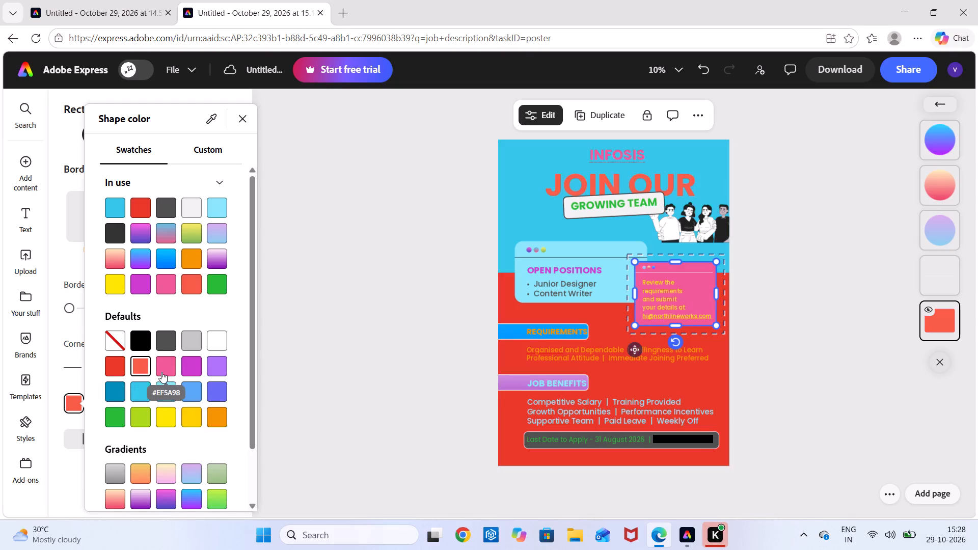
click(185, 365)
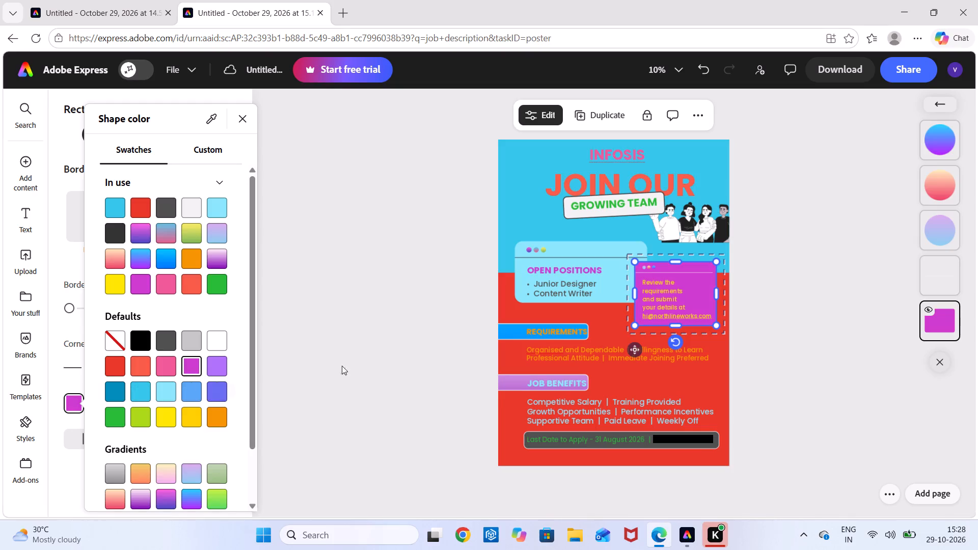
click(454, 358)
click(454, 358)
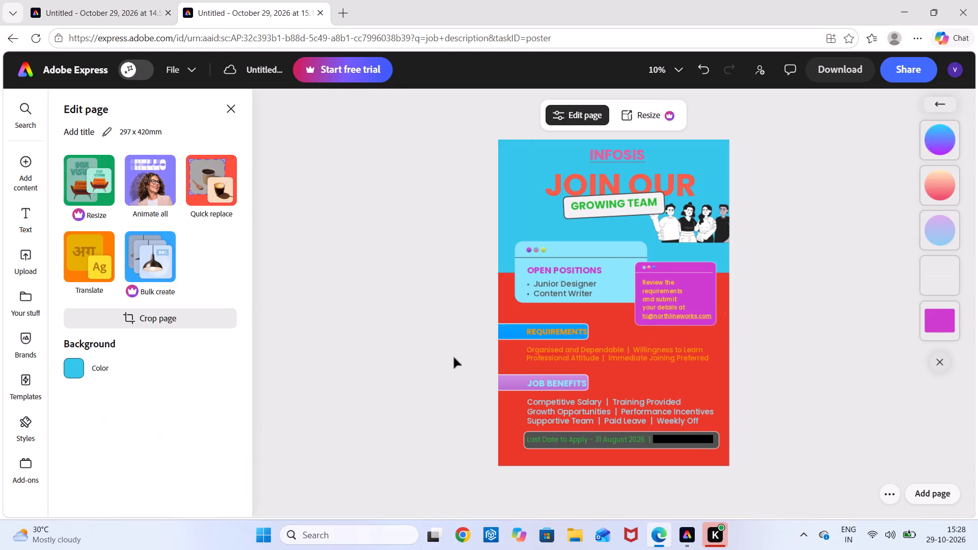
Move the team illustration down so the figures stand on the top edge of the "Review the requirements" card.
drag(687, 224, 674, 241)
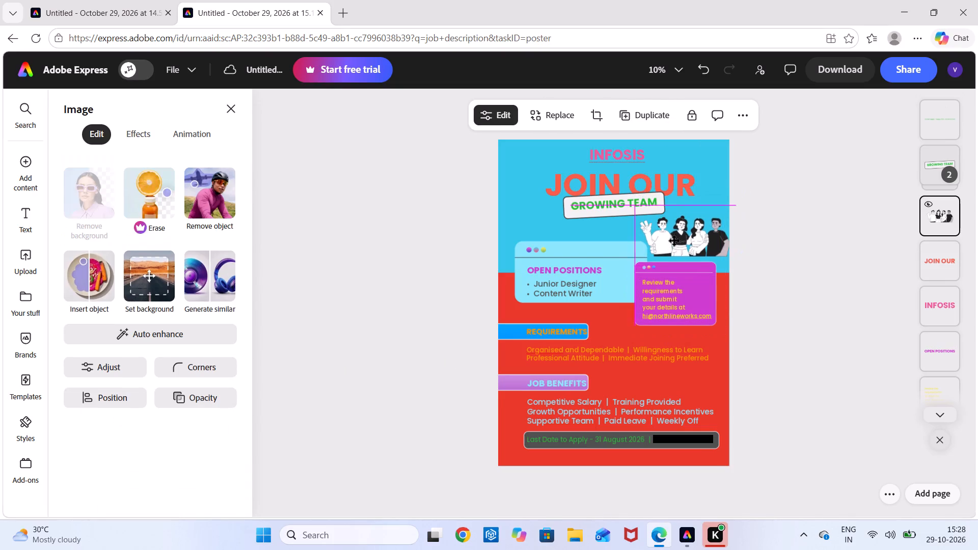
drag(674, 241, 680, 241)
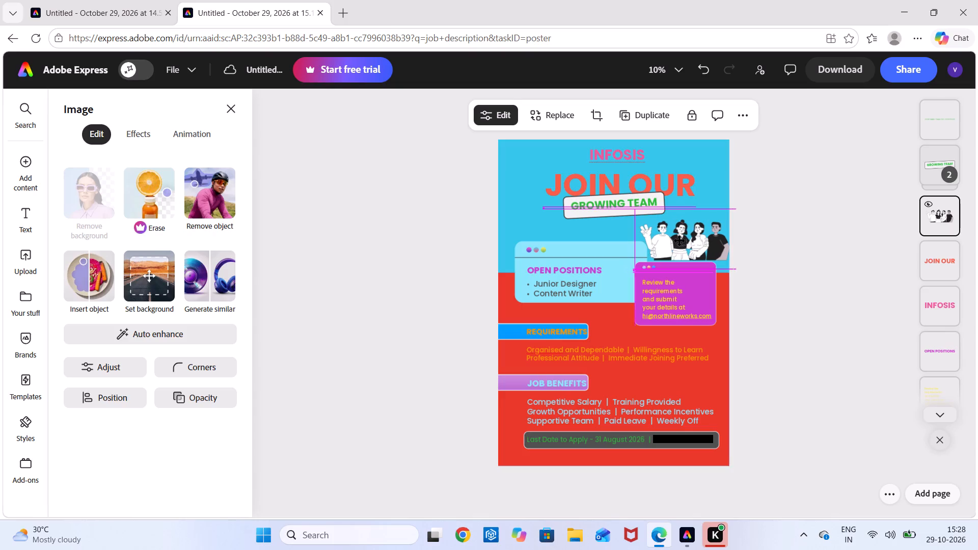
drag(680, 241, 674, 246)
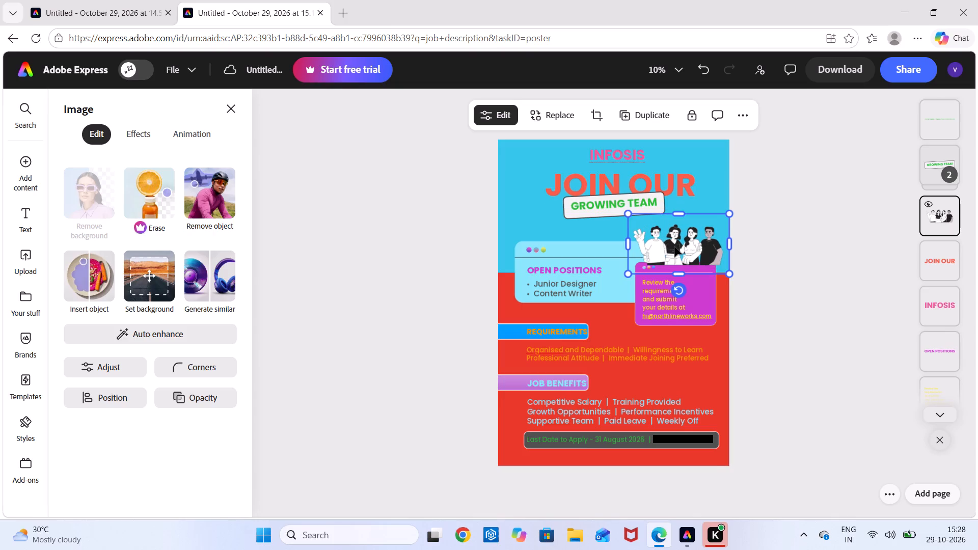
click(527, 193)
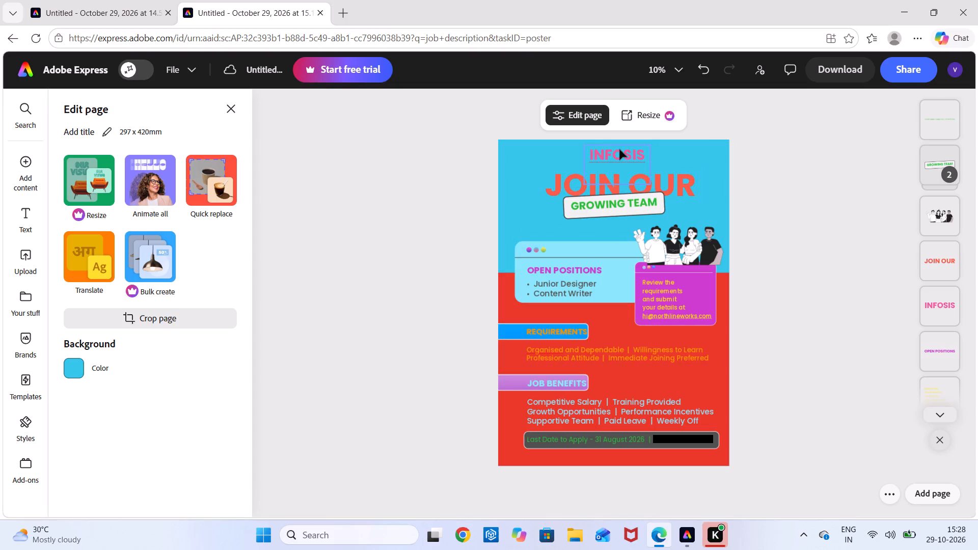
Set the "INFOSIS" company name's font size to 60.
click(619, 149)
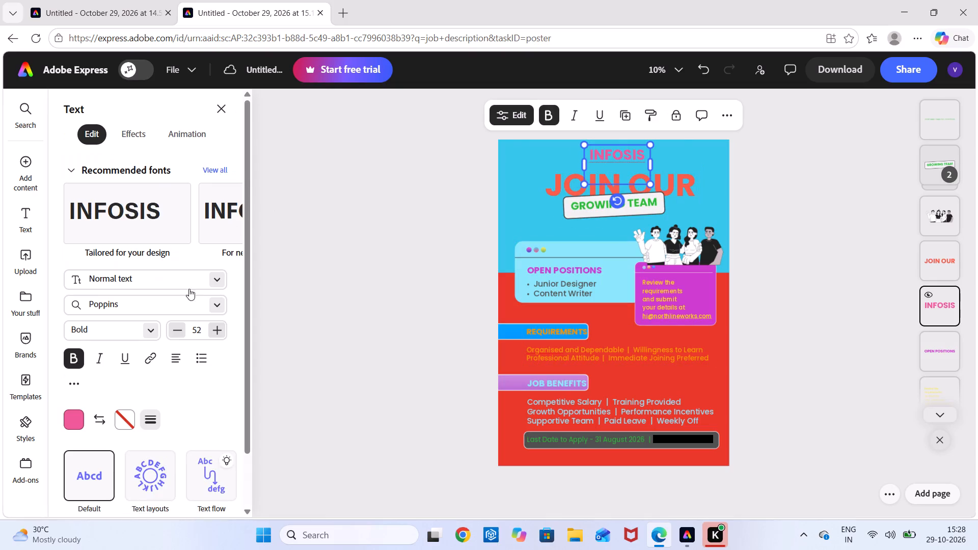
click(221, 324)
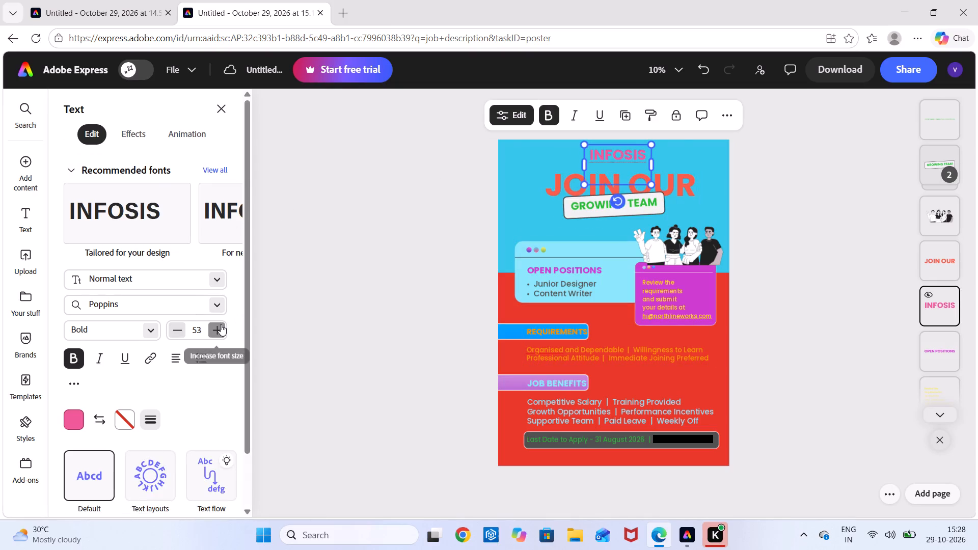
double_click(221, 324)
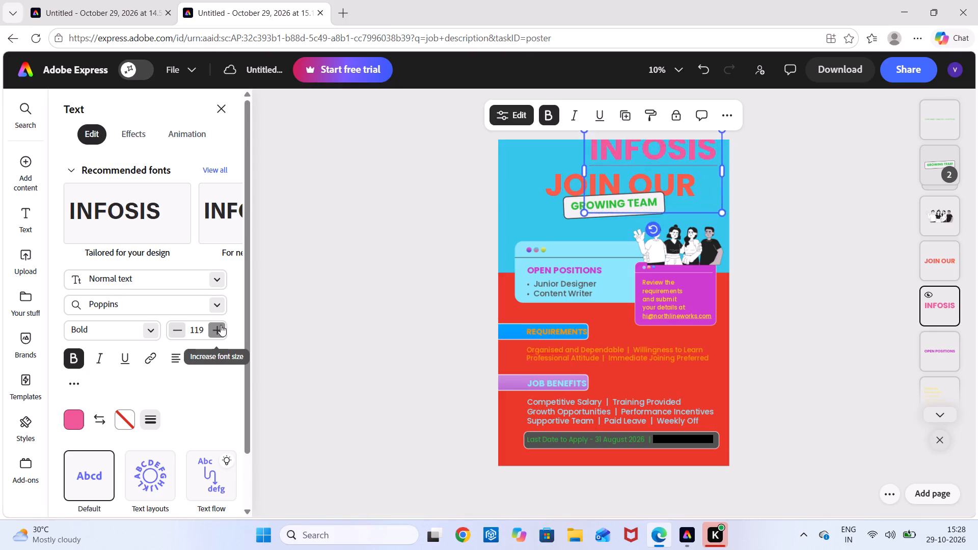
triple_click(180, 326)
drag(180, 326, 182, 327)
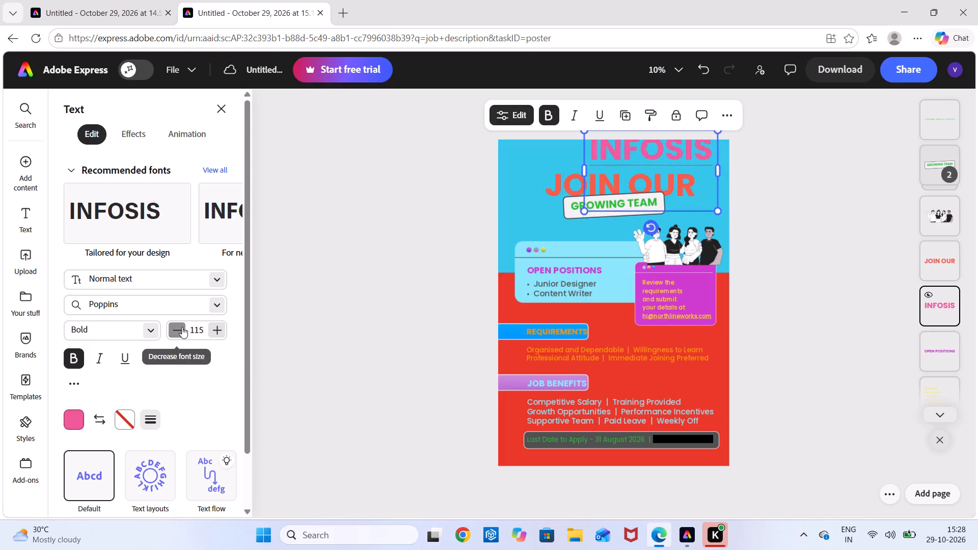
drag(182, 327, 184, 337)
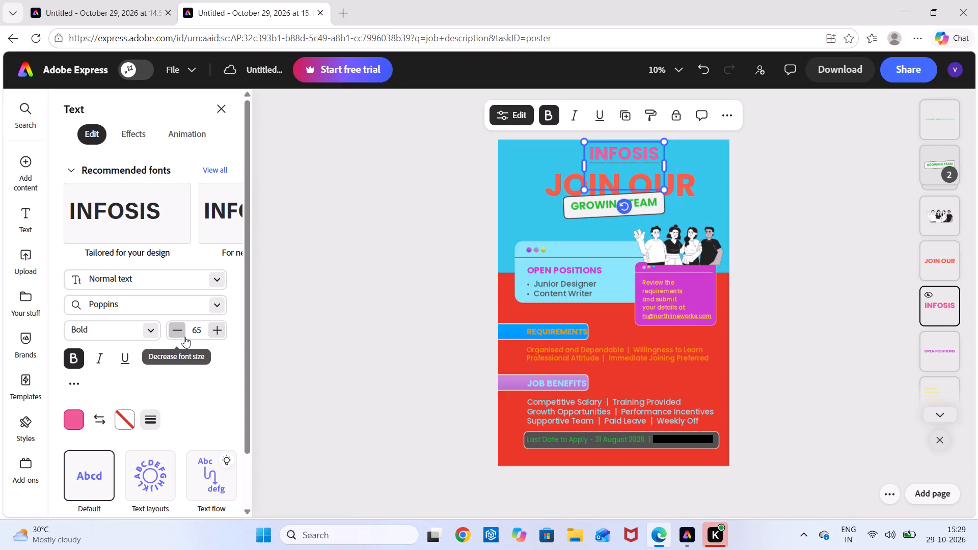
click(184, 337)
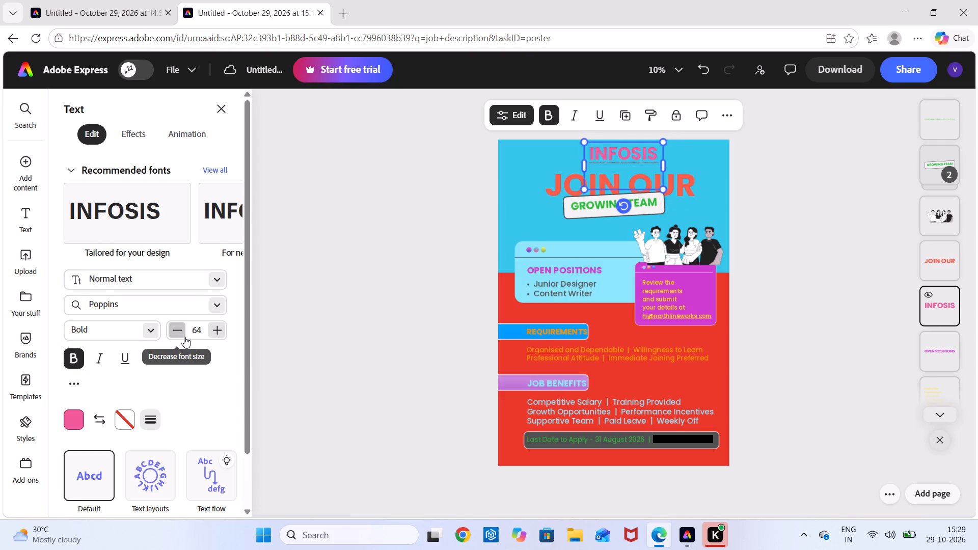
triple_click(184, 337)
click(184, 337)
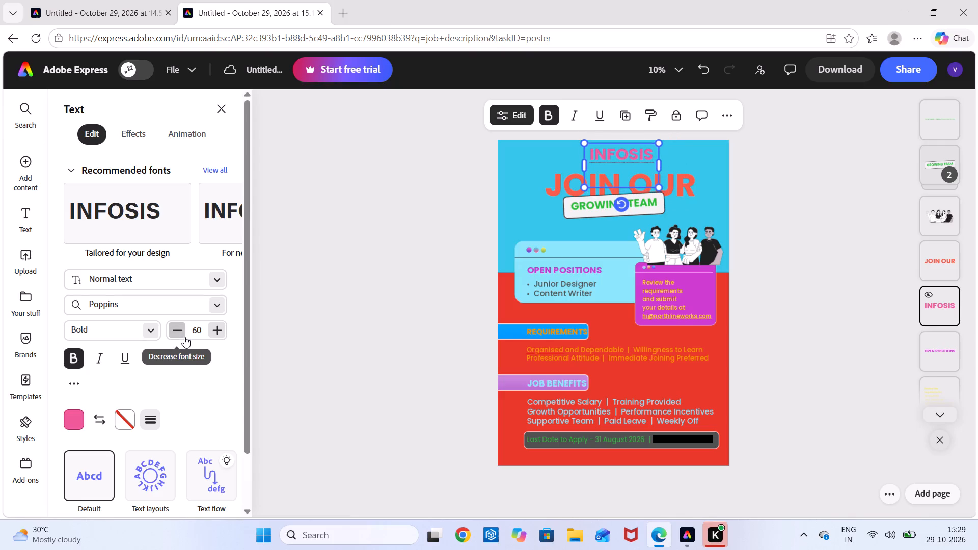
Move the "INFOSIS" text sideways so it sits above the beginning of the "JOIN OUR" headline.
drag(633, 156, 578, 151)
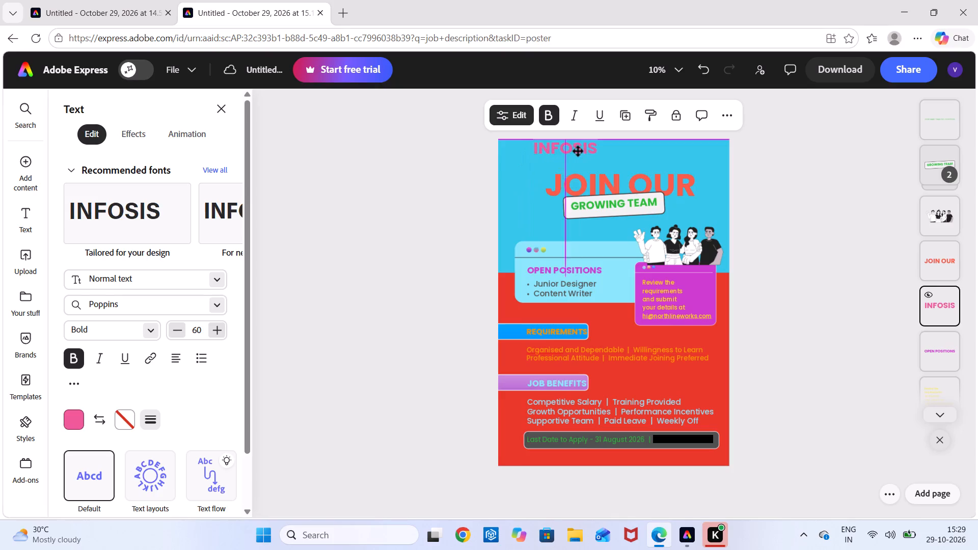
drag(578, 151, 582, 156)
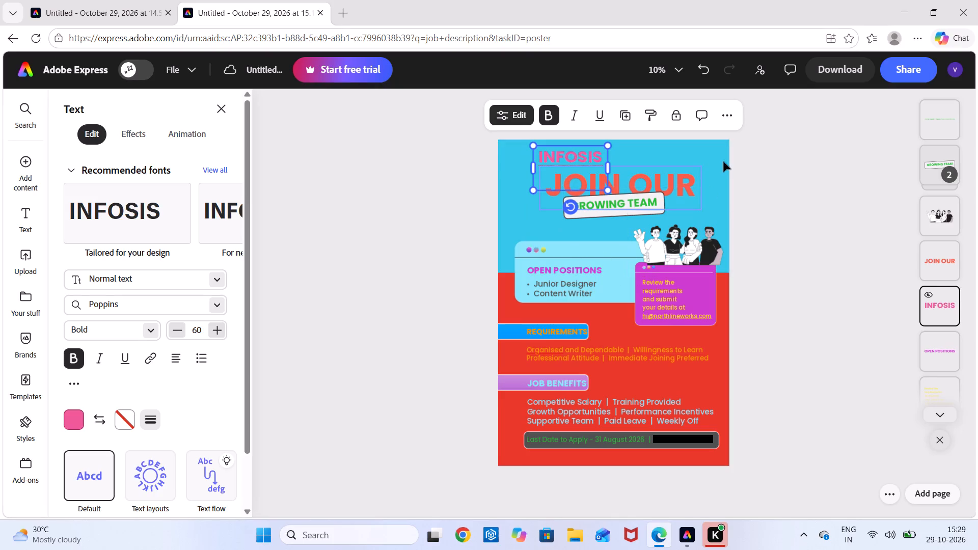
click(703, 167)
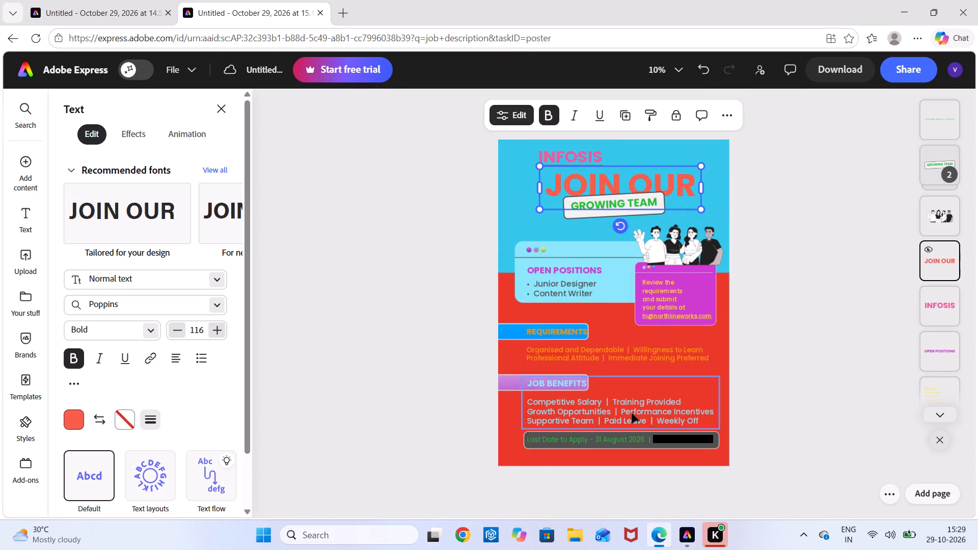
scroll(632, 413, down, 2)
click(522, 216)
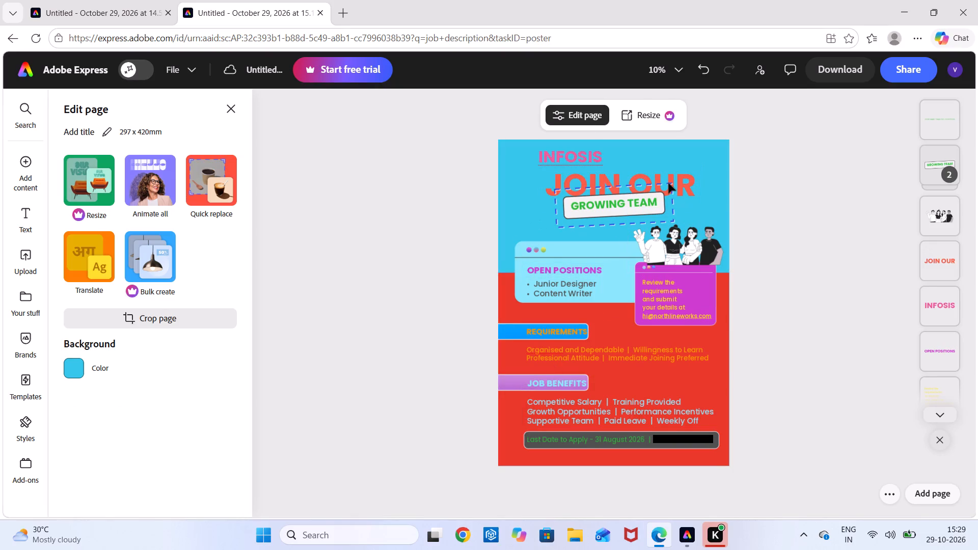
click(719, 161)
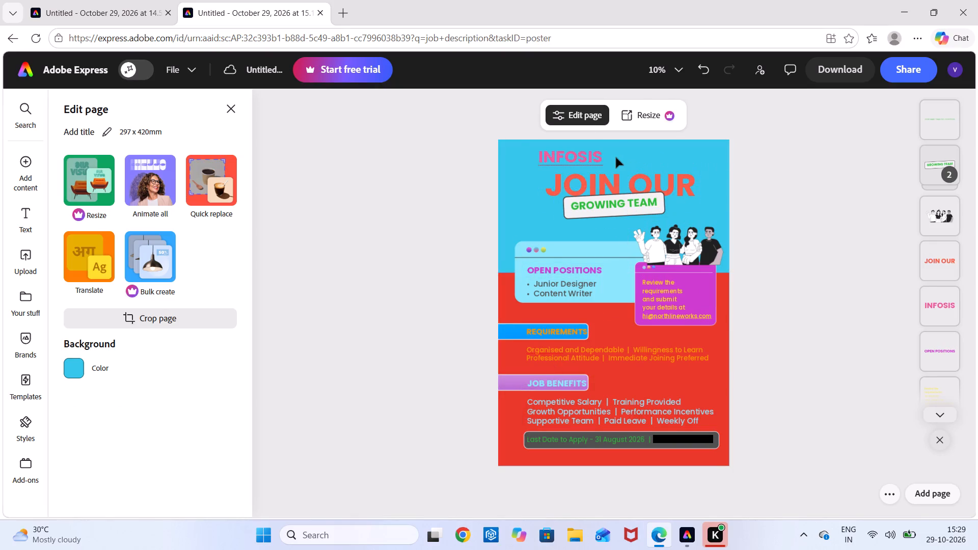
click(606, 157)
Set the "GROWING TEAM" label text's font size to 40.
click(625, 211)
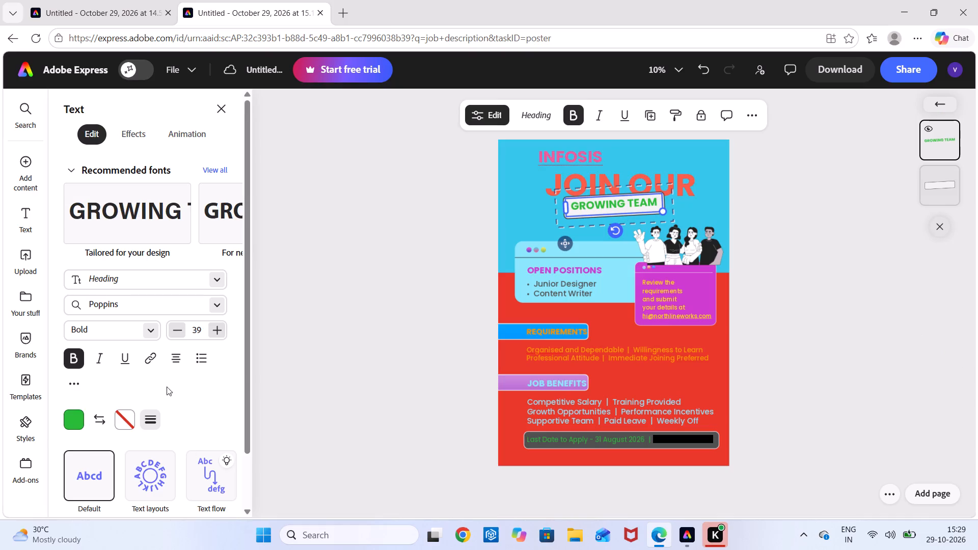
click(222, 334)
click(222, 334)
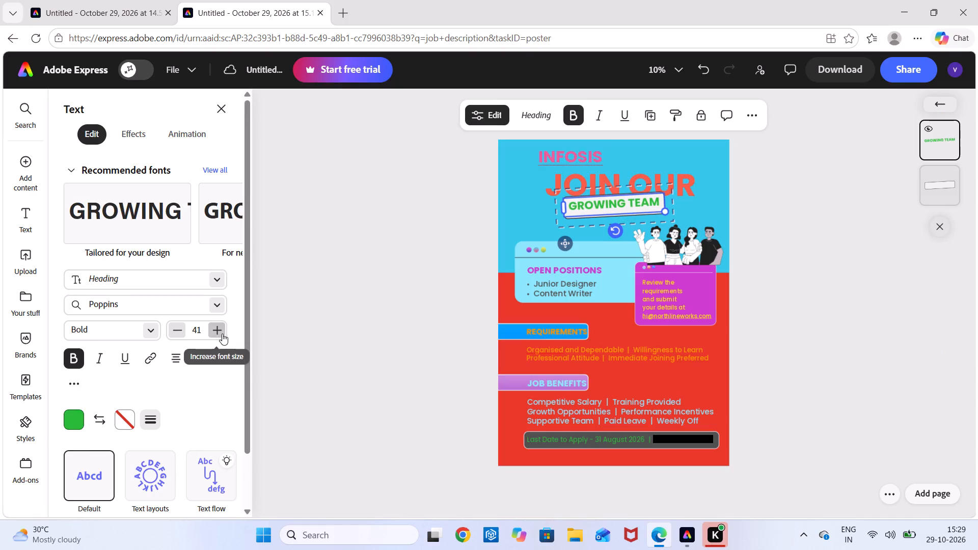
click(182, 326)
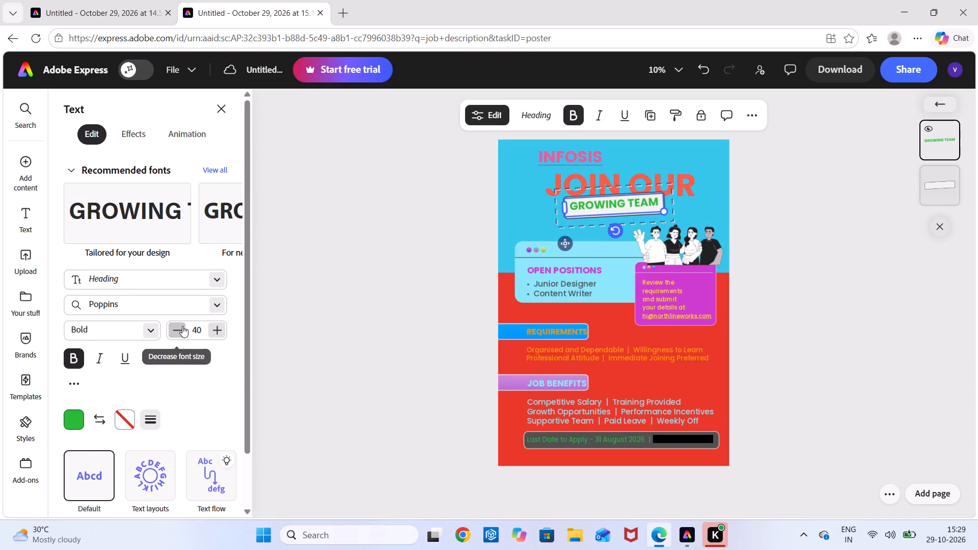
click(182, 326)
click(224, 324)
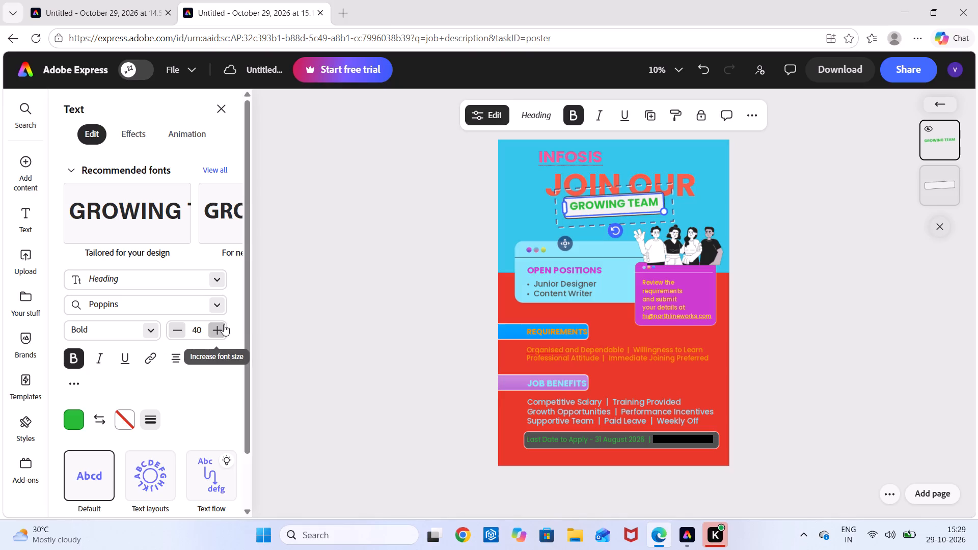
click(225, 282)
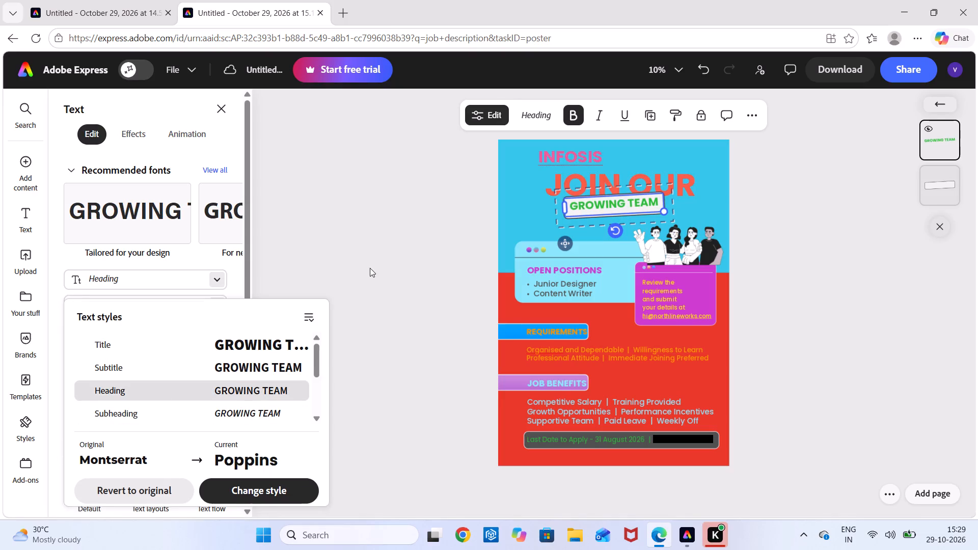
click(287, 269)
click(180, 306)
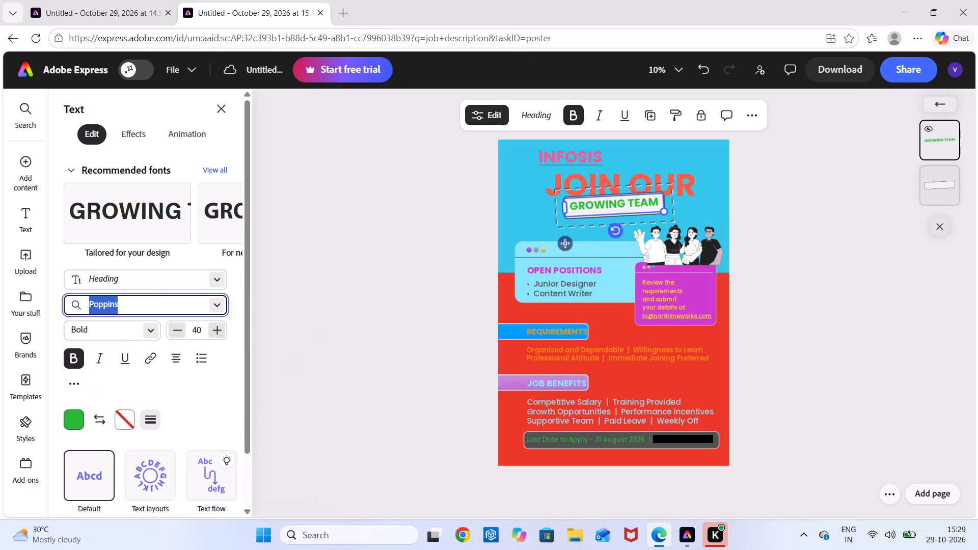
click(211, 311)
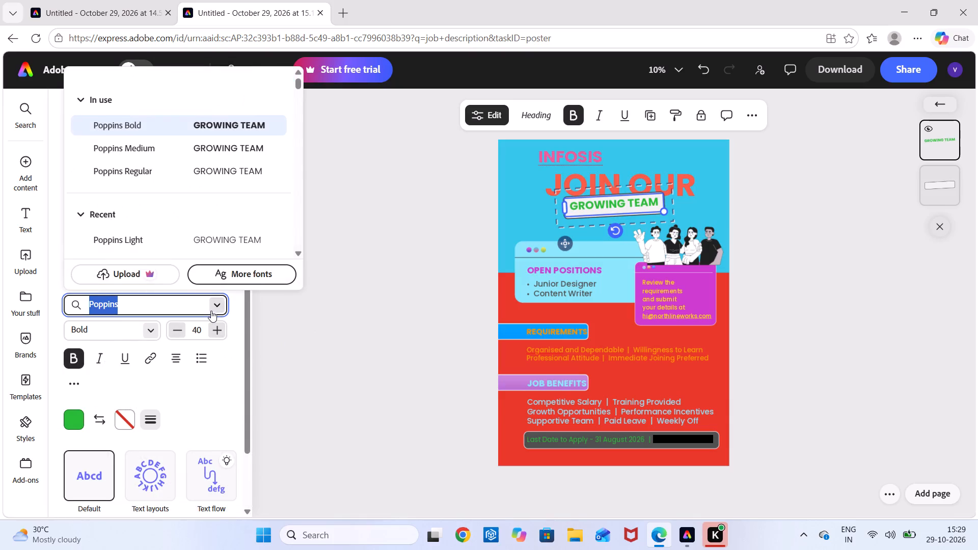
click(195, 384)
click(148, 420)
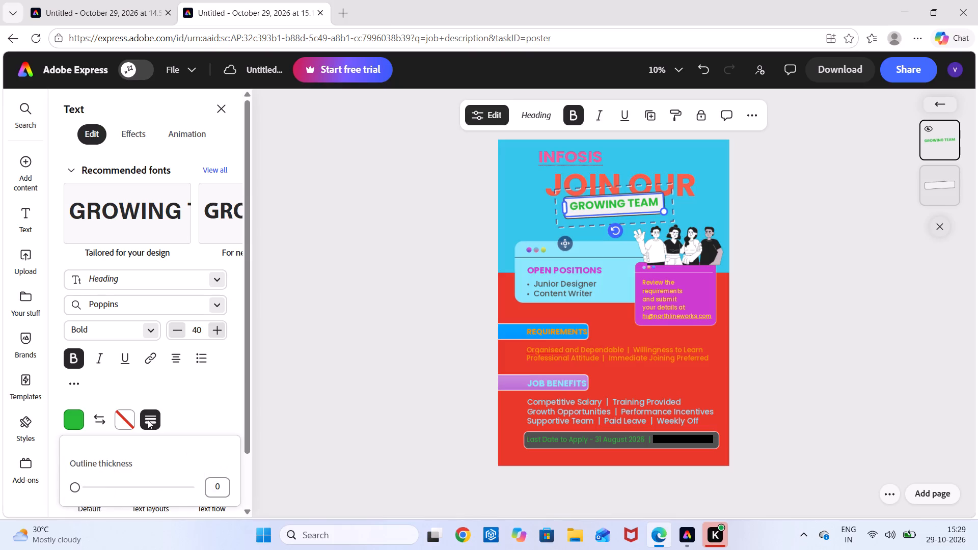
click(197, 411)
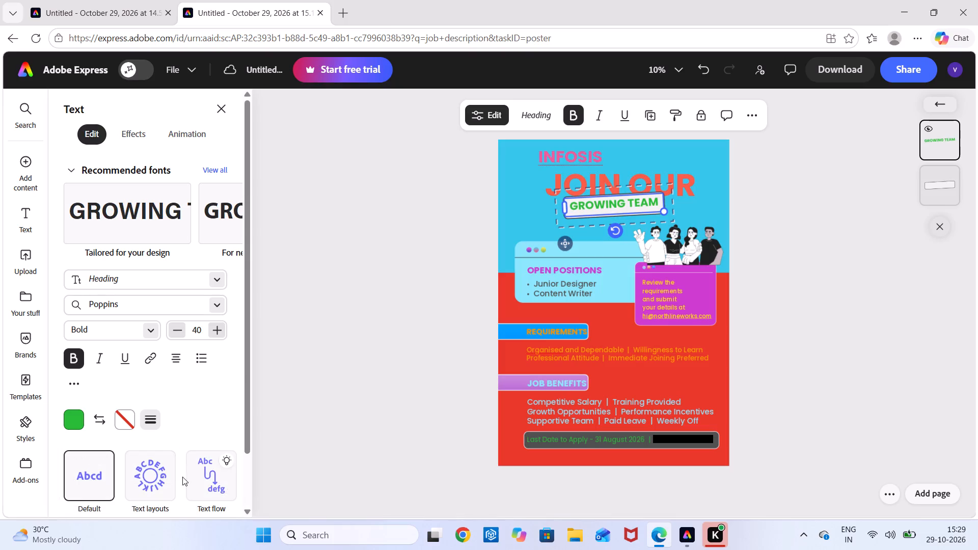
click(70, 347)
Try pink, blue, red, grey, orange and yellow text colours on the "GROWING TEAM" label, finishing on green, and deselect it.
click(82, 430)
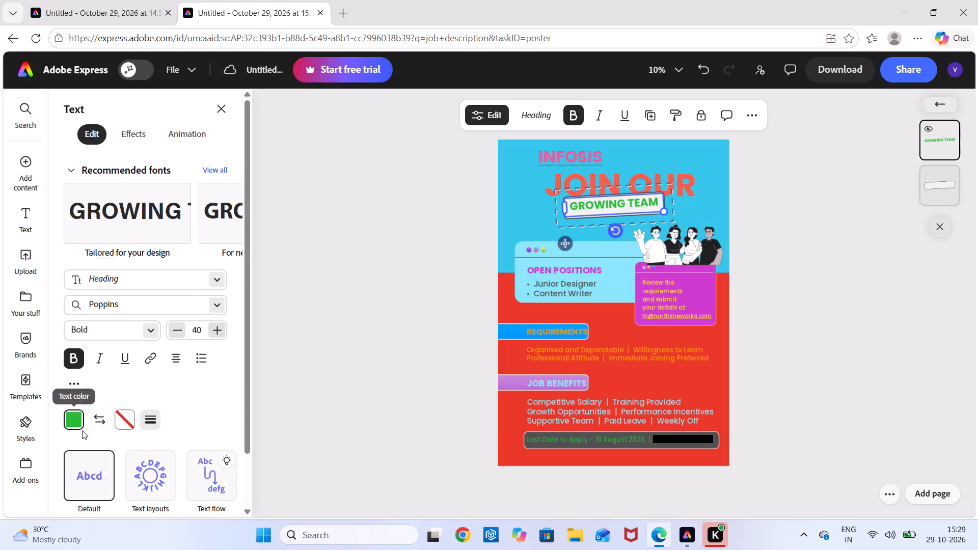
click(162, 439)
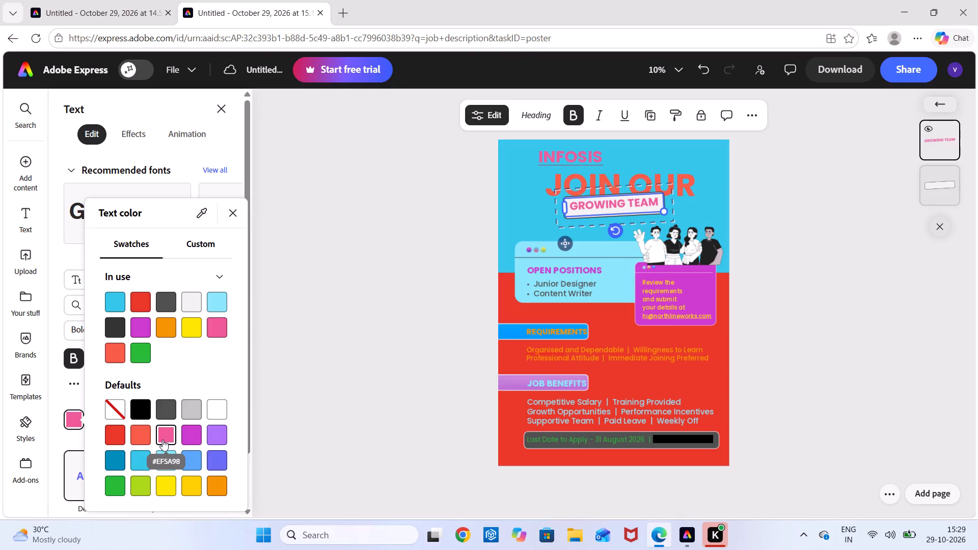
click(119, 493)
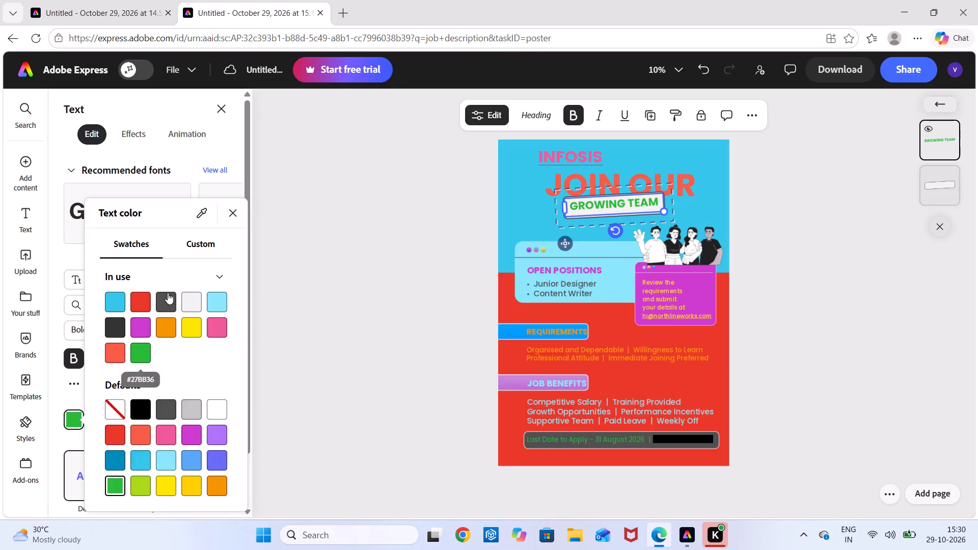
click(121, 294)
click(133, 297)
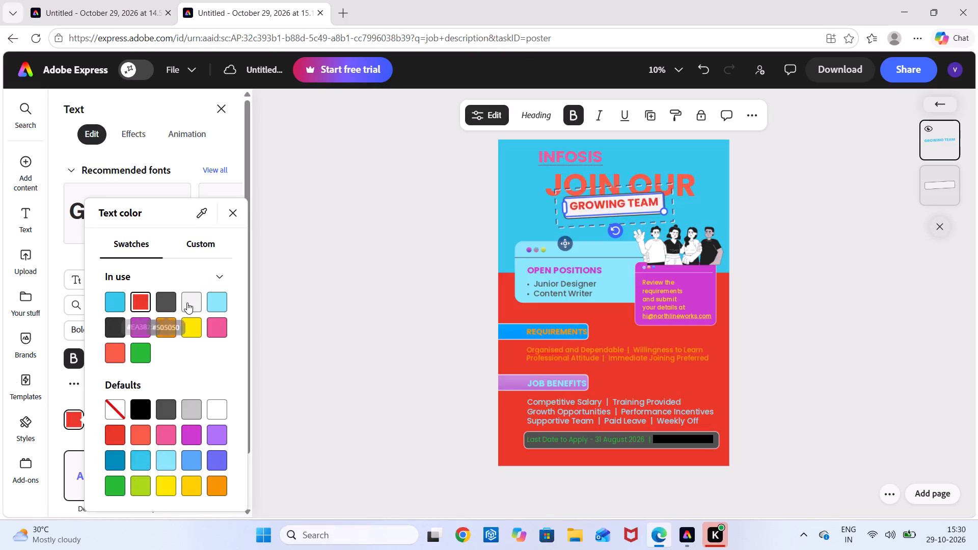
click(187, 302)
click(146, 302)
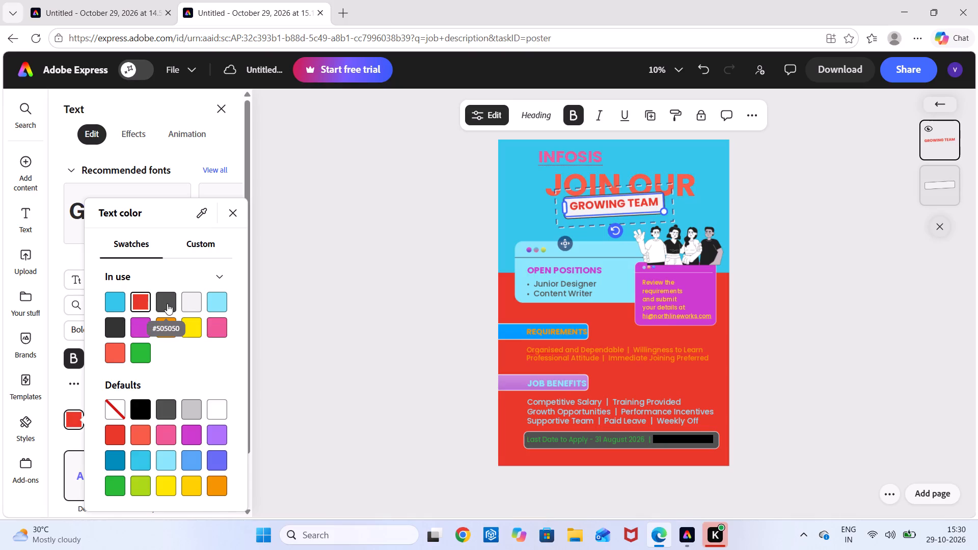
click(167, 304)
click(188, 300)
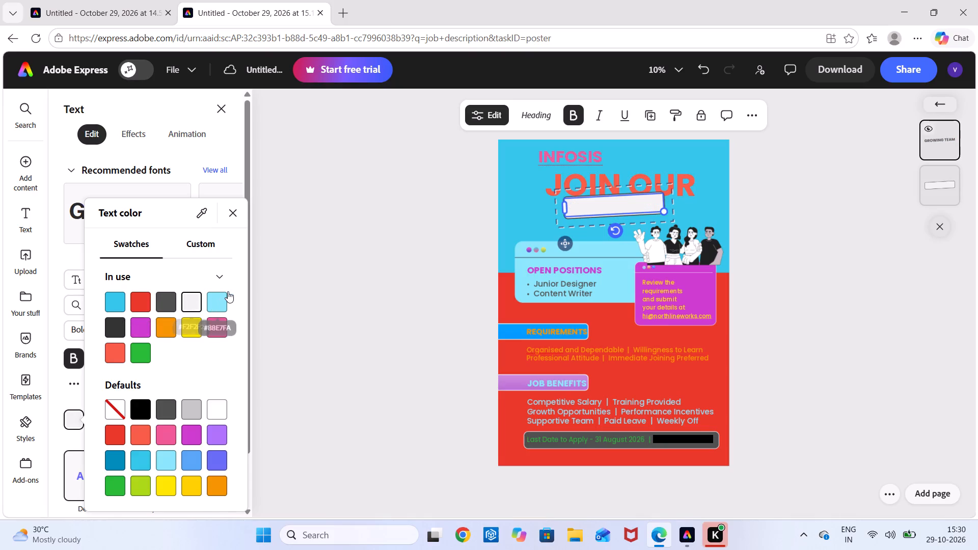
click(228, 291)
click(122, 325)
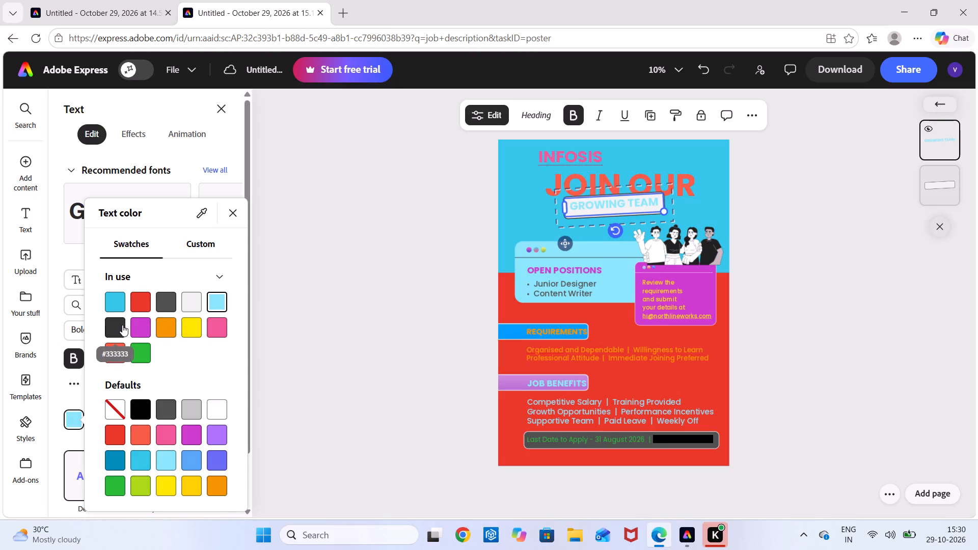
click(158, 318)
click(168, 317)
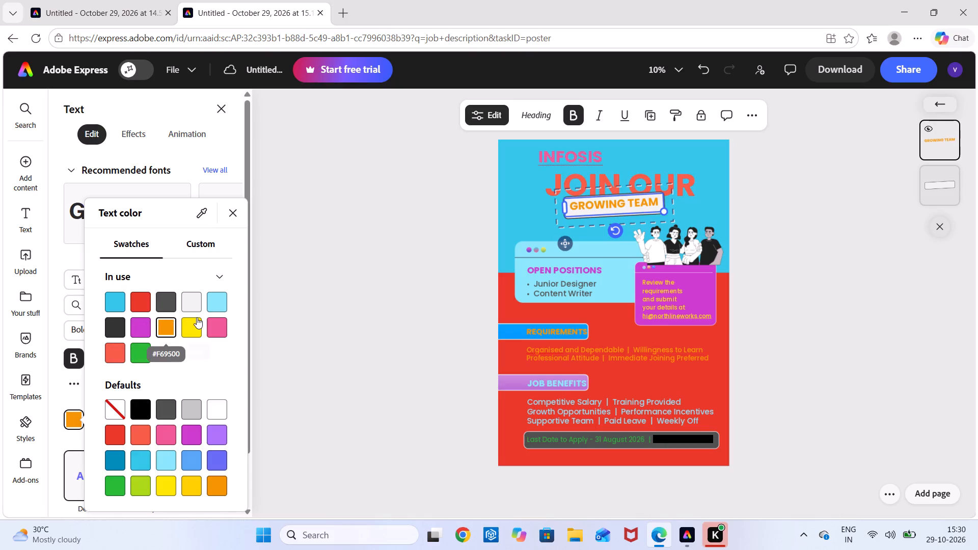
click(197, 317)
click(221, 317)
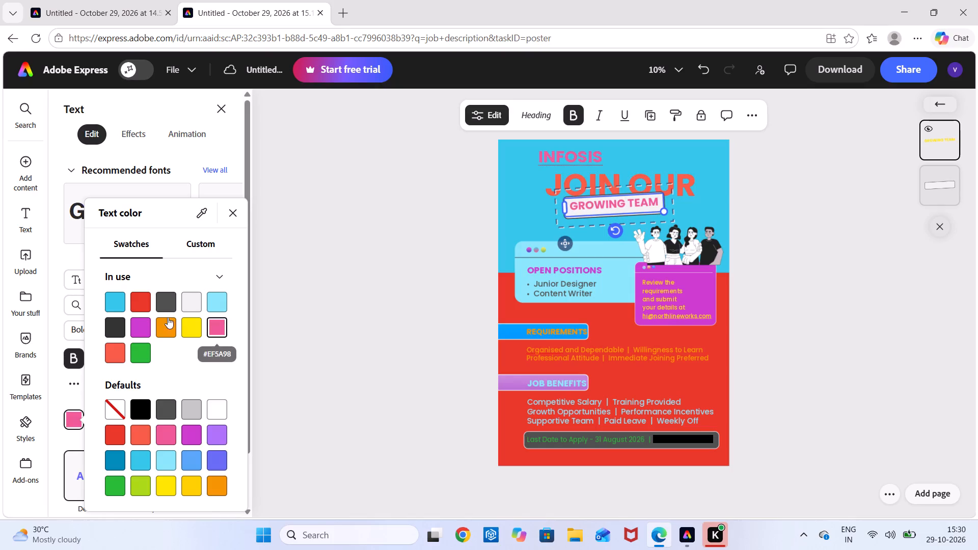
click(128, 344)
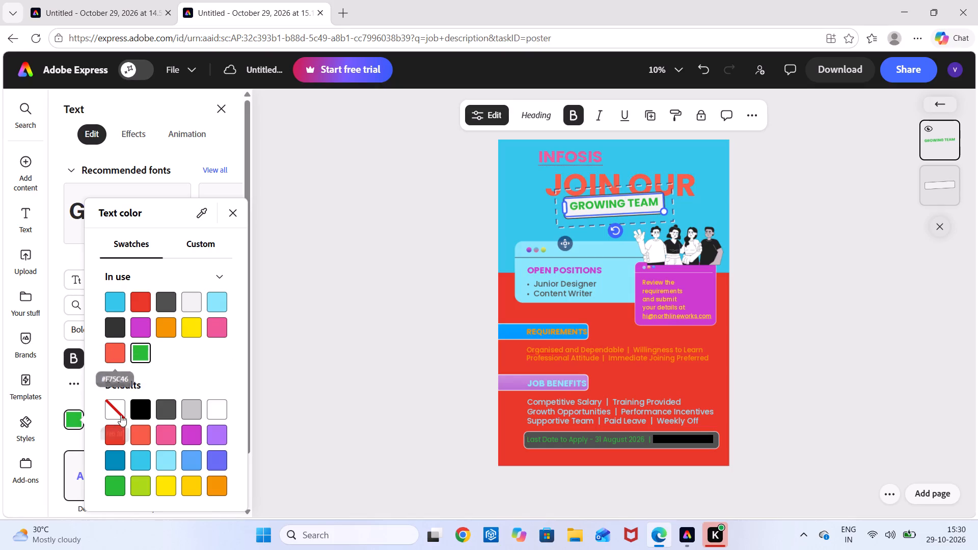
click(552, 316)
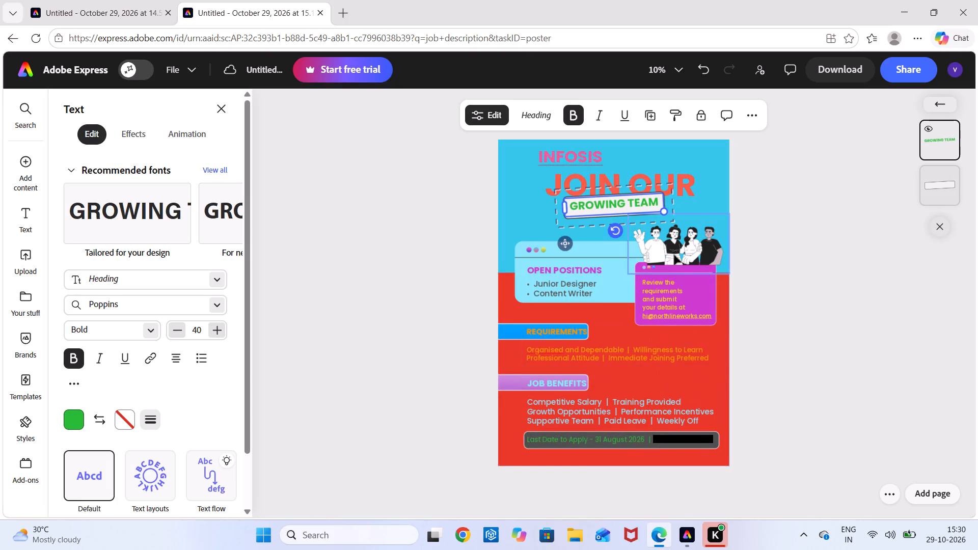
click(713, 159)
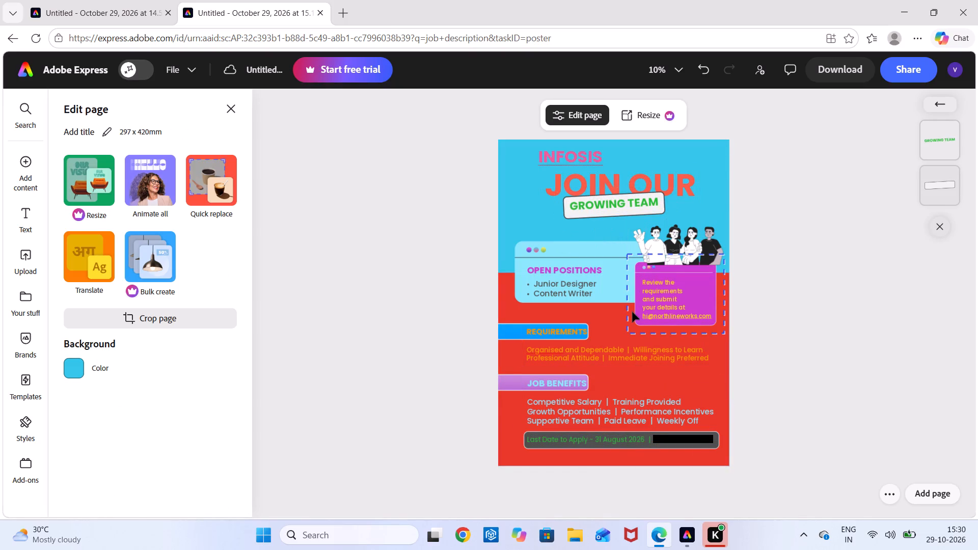
Browse the "job description" poster templates for other hiring designs.
scroll(632, 312, down, 1)
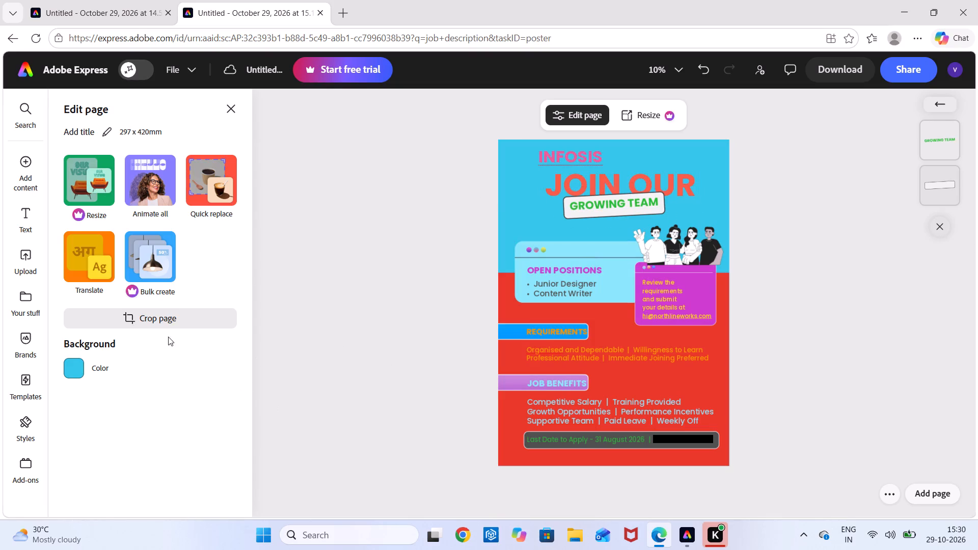
click(27, 385)
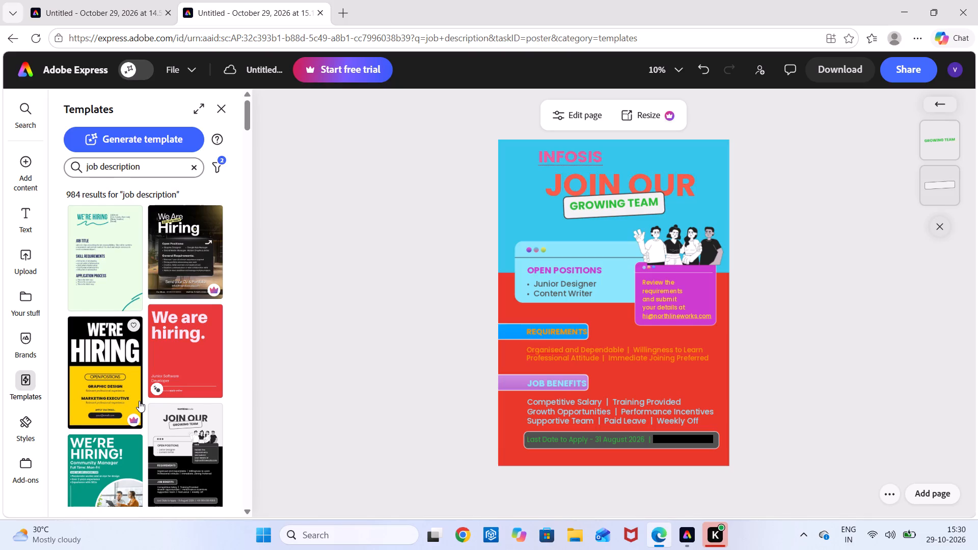
scroll(139, 401, down, 4)
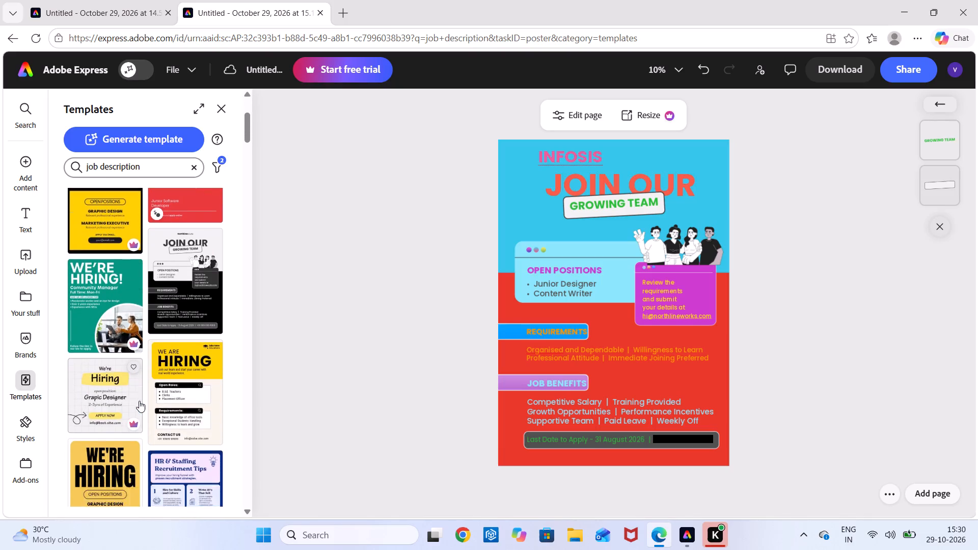
scroll(139, 401, down, 4)
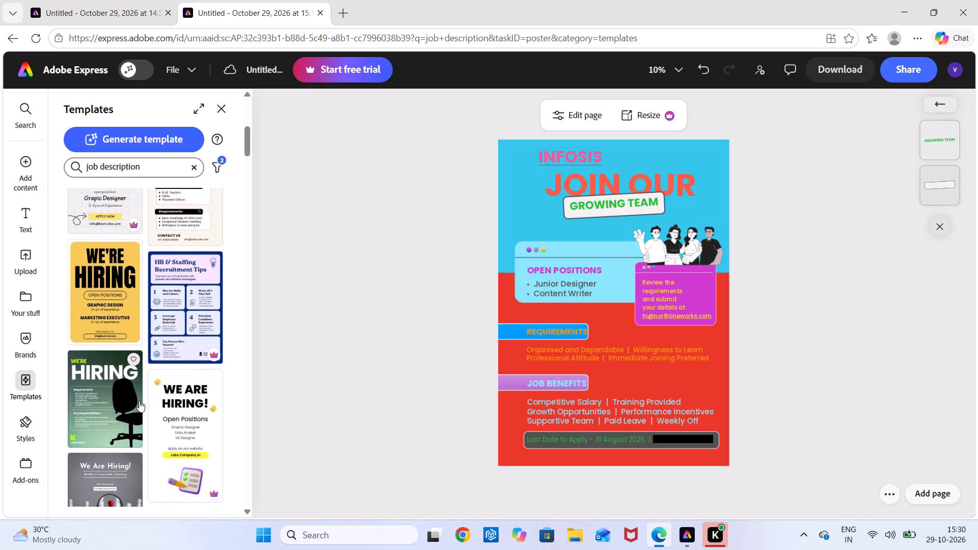